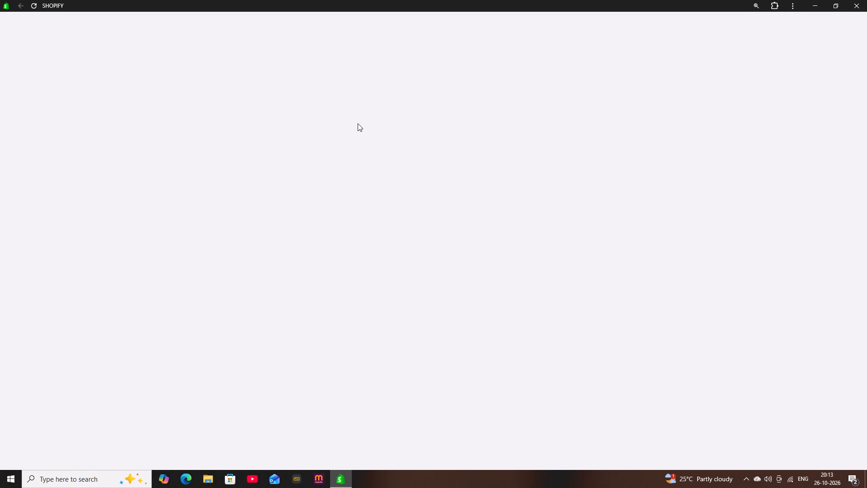
Try reloading the blank SHOPIFY window, and close it.
{"action": "scroll", "coordinate": [572, 135], "scroll_direction": "down", "scroll_amount": 1}
{"action": "triple_click", "coordinate": [29, 4]}
{"action": "triple_click", "coordinate": [29, 4]}
{"action": "left_click", "coordinate": [866, 0]}
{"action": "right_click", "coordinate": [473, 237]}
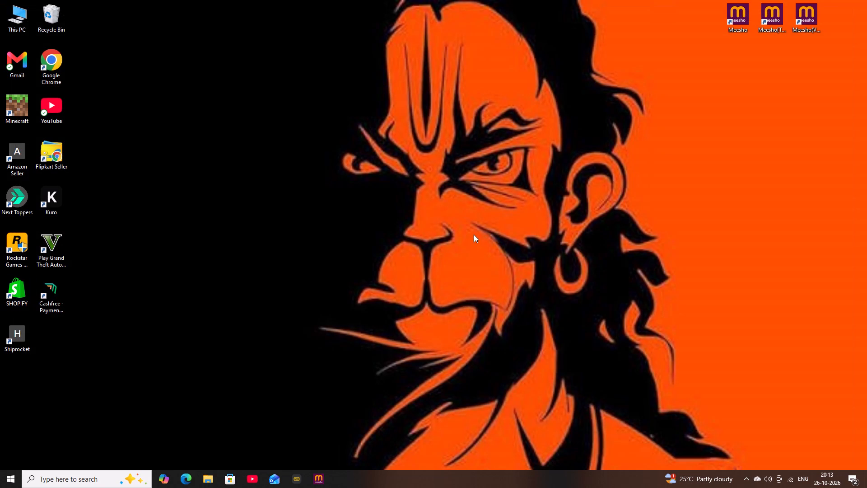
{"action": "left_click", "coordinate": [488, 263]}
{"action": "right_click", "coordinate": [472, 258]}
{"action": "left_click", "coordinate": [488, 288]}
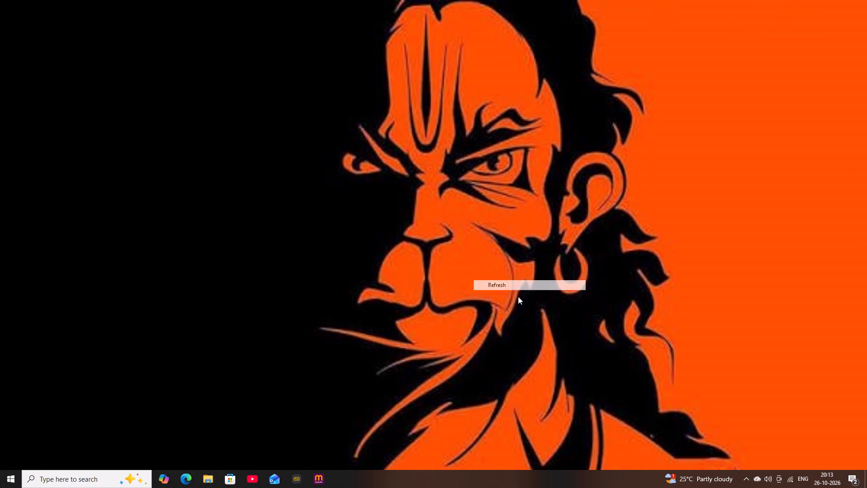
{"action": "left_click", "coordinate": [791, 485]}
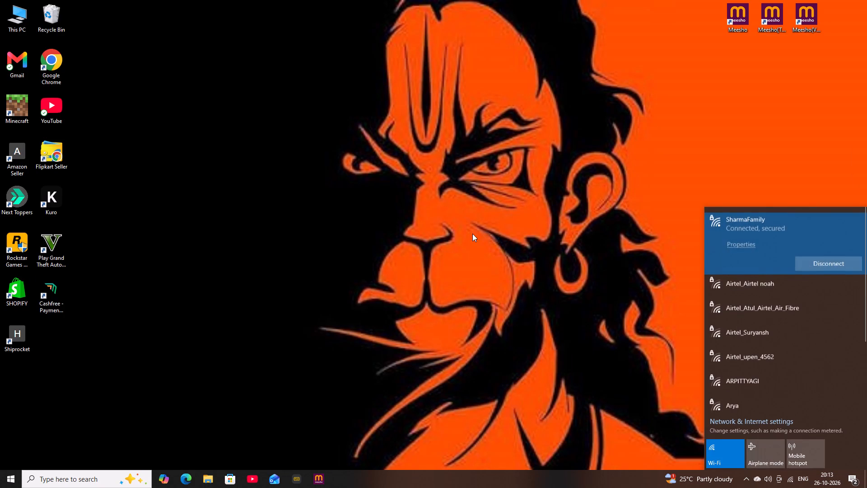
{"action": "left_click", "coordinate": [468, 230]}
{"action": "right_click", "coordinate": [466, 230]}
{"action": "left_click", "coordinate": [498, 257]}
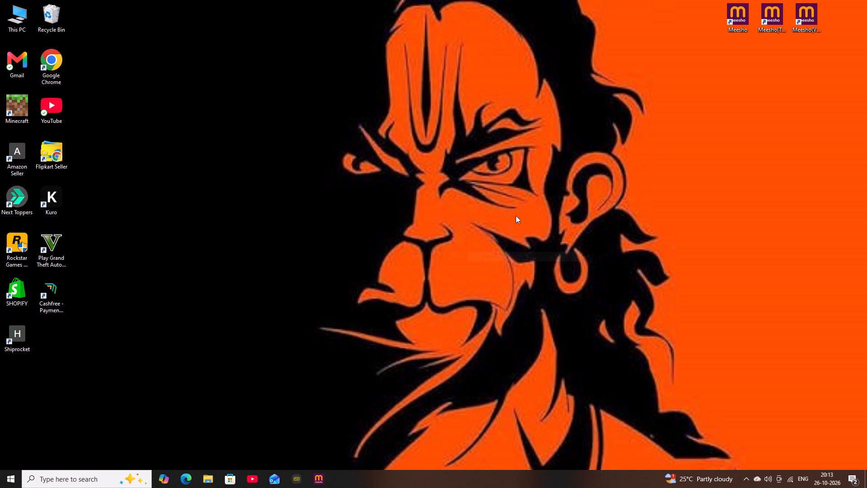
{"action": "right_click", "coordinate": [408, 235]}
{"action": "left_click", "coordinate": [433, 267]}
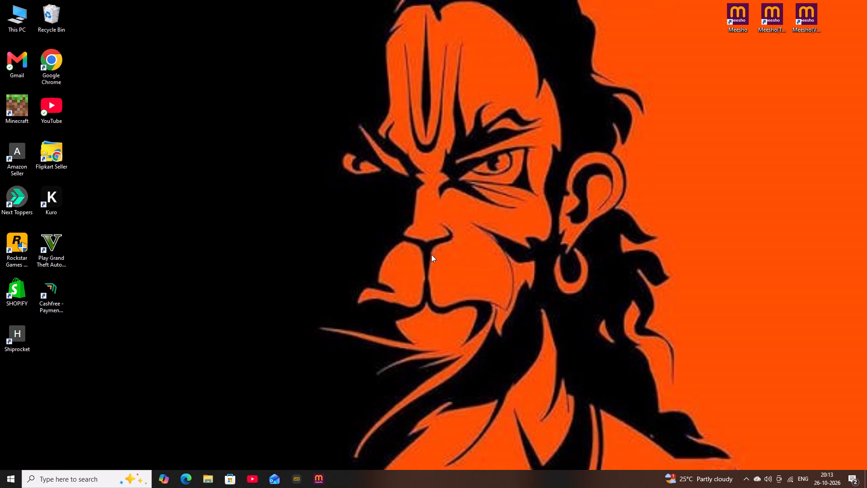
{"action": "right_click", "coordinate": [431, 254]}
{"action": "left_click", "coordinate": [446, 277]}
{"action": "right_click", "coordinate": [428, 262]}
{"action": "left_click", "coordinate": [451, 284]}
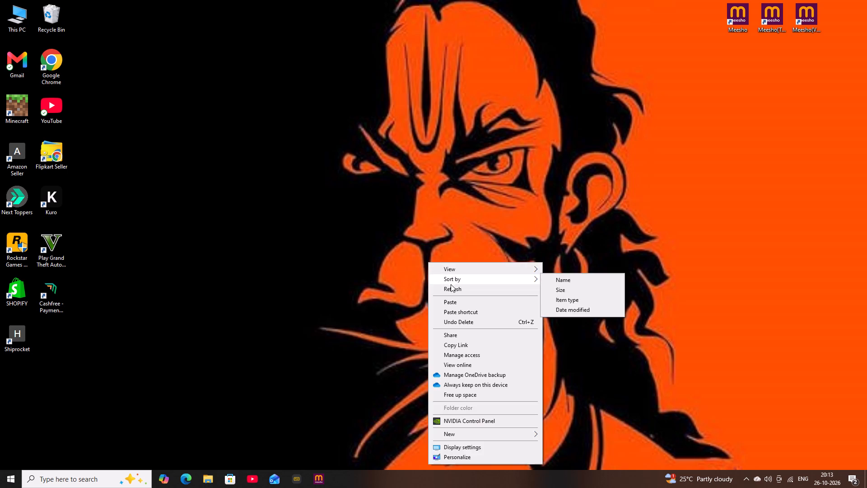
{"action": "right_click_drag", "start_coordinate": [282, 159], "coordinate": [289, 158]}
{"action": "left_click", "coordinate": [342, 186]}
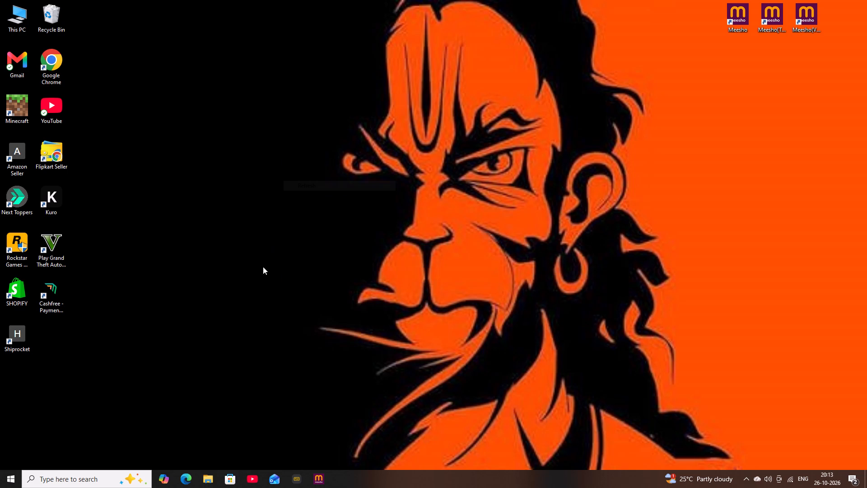
Reopen the SHOPIFY app from the desktop.
{"action": "double_click", "coordinate": [18, 282]}
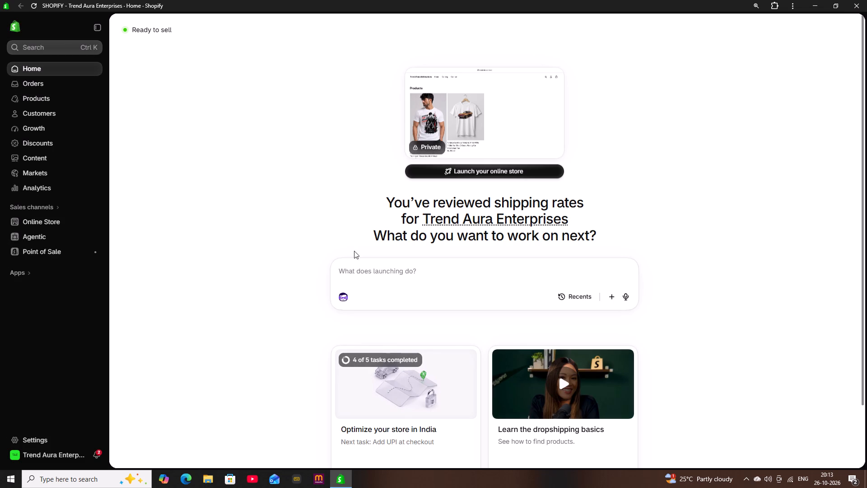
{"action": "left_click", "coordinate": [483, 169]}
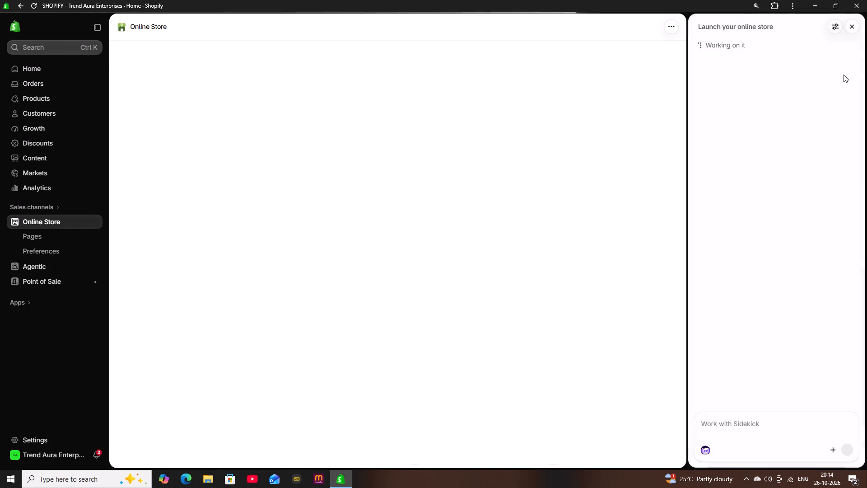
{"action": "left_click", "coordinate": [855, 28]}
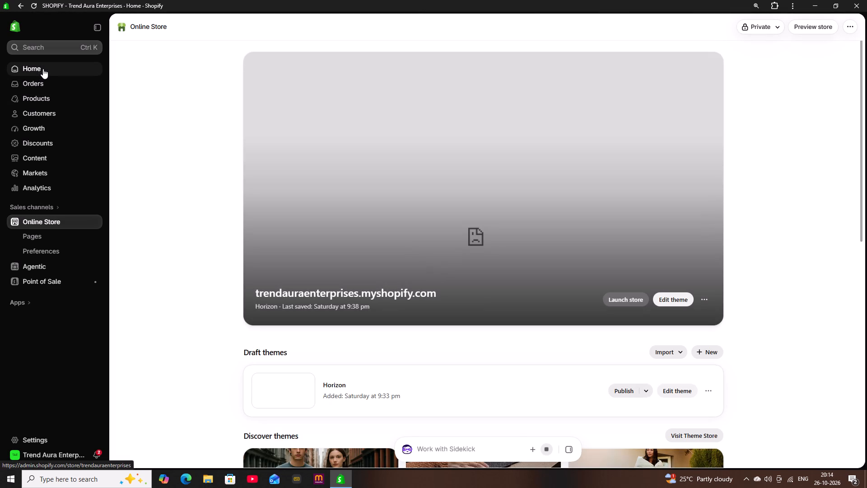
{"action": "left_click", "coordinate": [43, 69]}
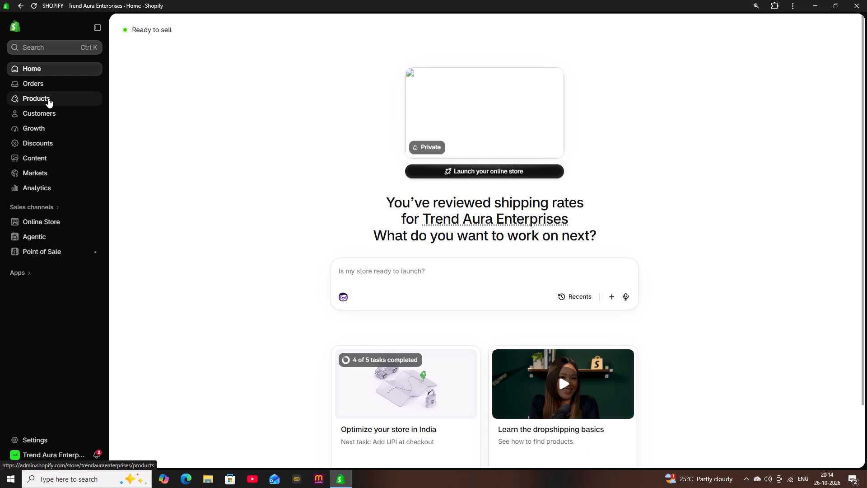
Start a new product in the store's Products section.
{"action": "left_click", "coordinate": [48, 98]}
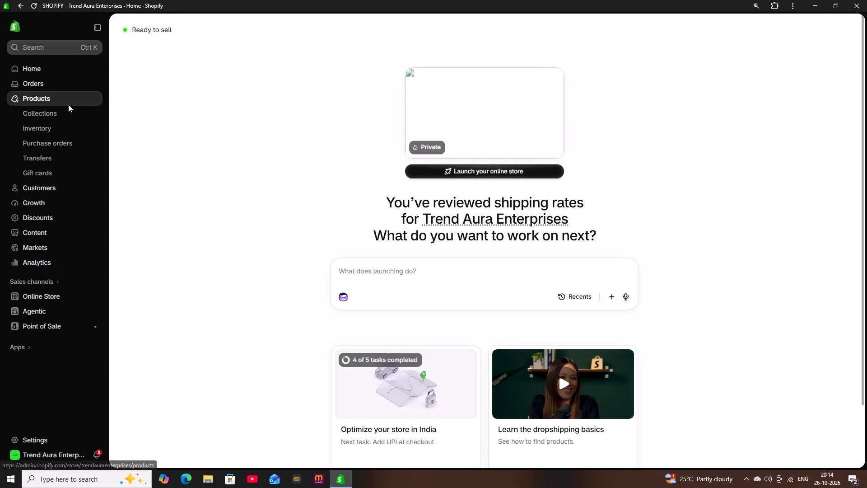
{"action": "left_click", "coordinate": [831, 29]}
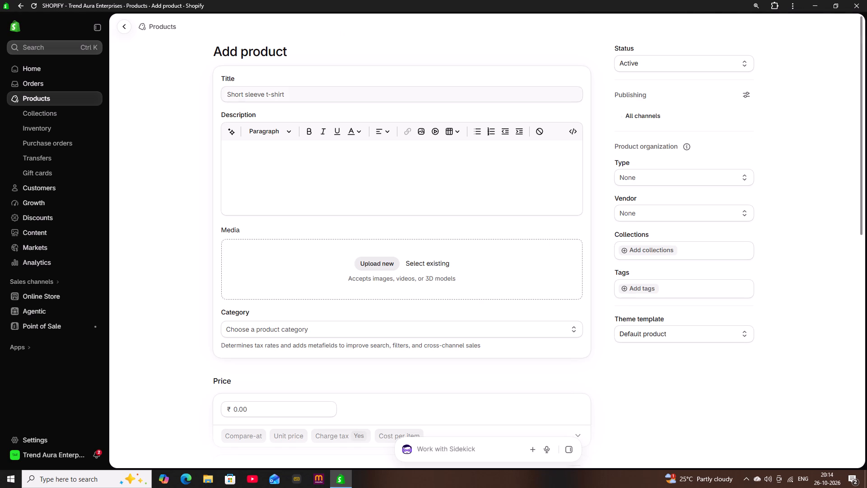
Upload image 1, the mug and keychain mockup, from the CUP MOCKUPS folder to the product's media.
{"action": "scroll", "coordinate": [380, 211], "scroll_direction": "down", "scroll_amount": 1}
{"action": "left_click", "coordinate": [381, 220]}
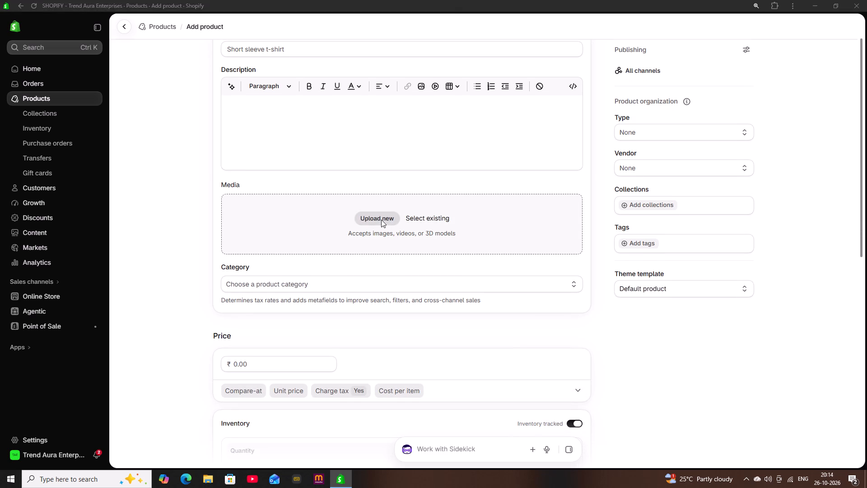
{"action": "left_click", "coordinate": [75, 132]}
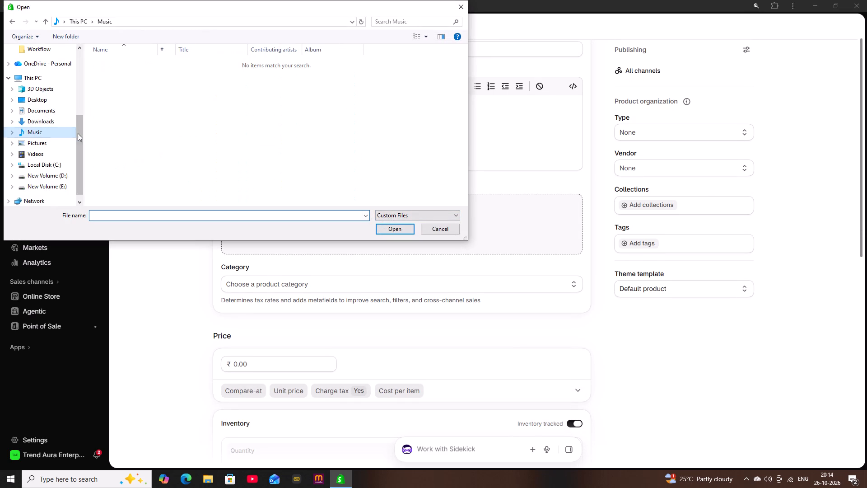
{"action": "left_click_drag", "start_coordinate": [80, 135], "coordinate": [89, 88]}
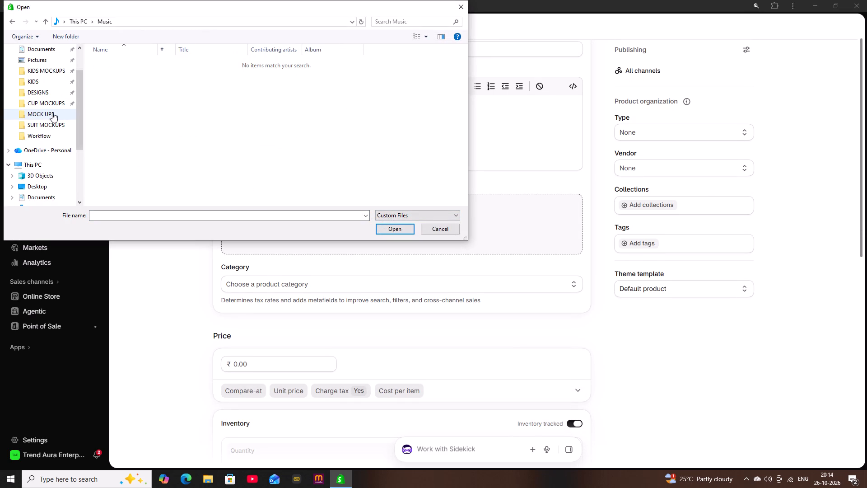
{"action": "left_click", "coordinate": [54, 103]}
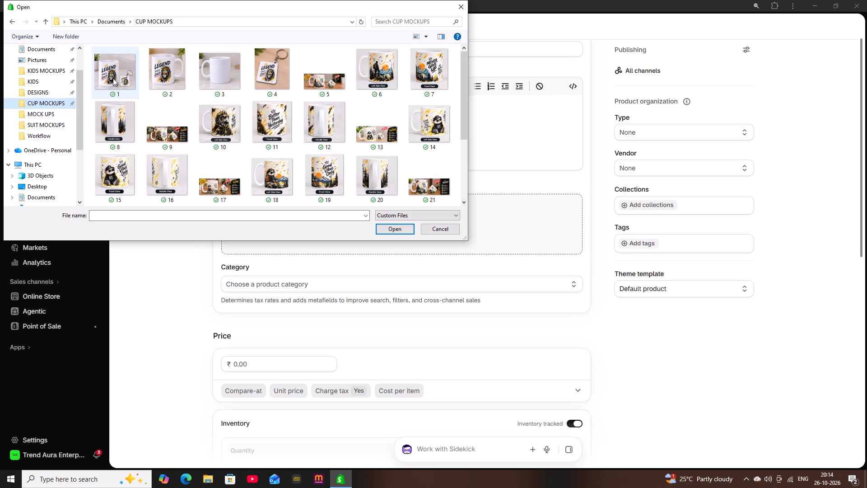
{"action": "left_click", "coordinate": [113, 78]}
{"action": "left_click", "coordinate": [403, 227]}
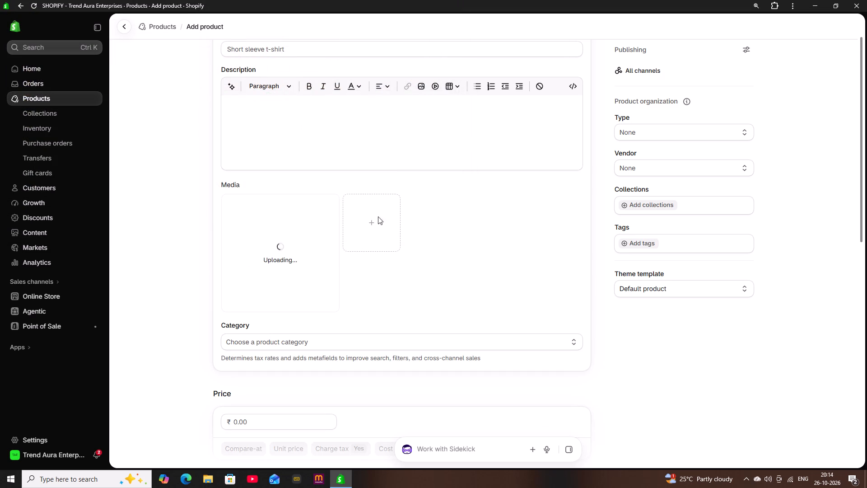
Upload images 2, 3 and 4 from the CUP MOCKUPS folder and add them to the product's media.
{"action": "left_click", "coordinate": [376, 229]}
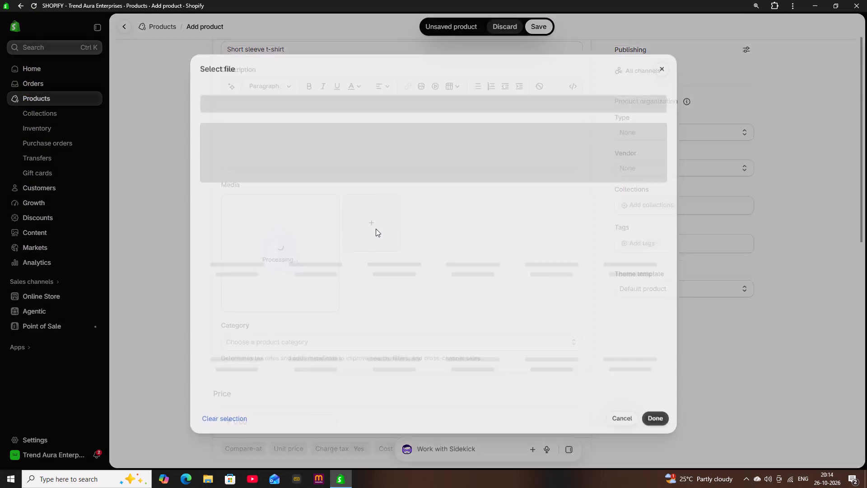
{"action": "left_click", "coordinate": [395, 165]}
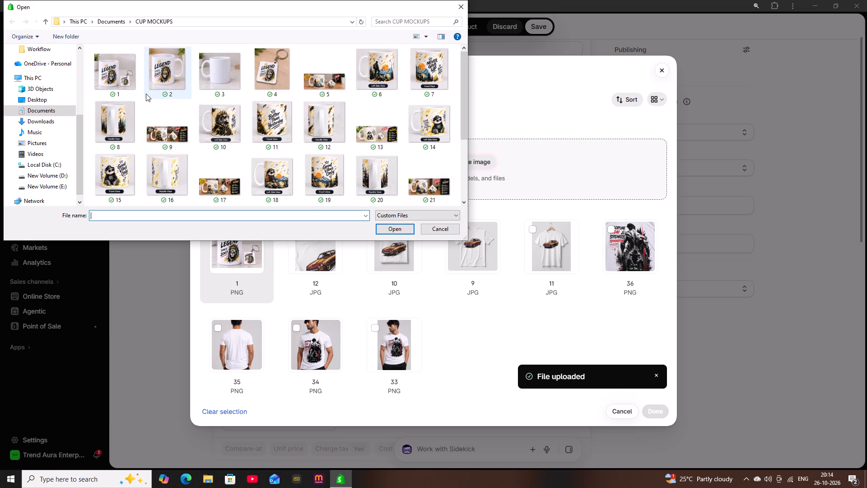
{"action": "left_click_drag", "start_coordinate": [142, 93], "coordinate": [273, 93]}
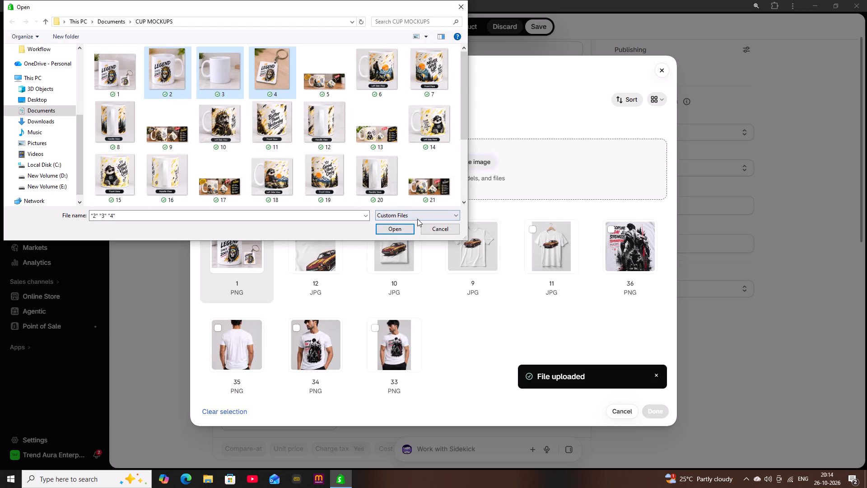
{"action": "left_click", "coordinate": [397, 229]}
{"action": "scroll", "coordinate": [561, 303], "scroll_direction": "down", "scroll_amount": 1}
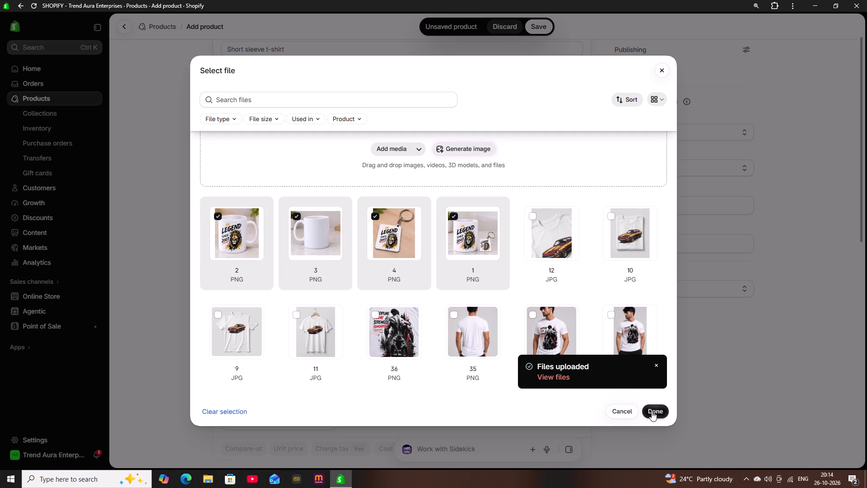
{"action": "left_click", "coordinate": [652, 411]}
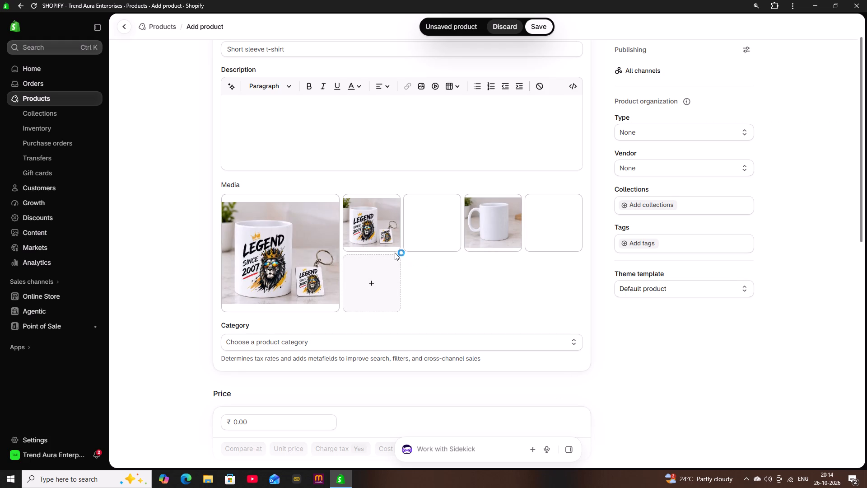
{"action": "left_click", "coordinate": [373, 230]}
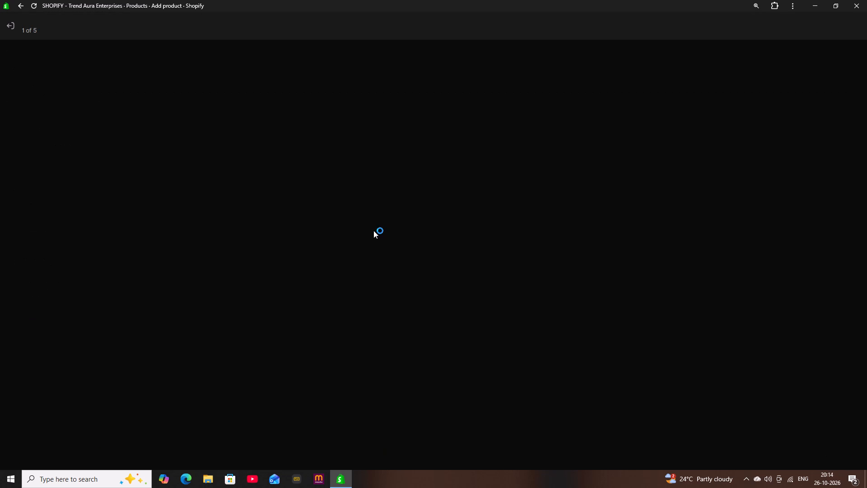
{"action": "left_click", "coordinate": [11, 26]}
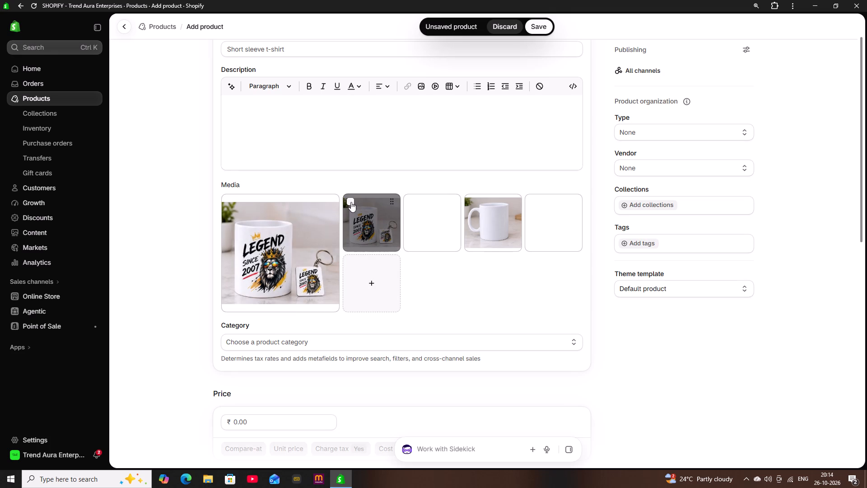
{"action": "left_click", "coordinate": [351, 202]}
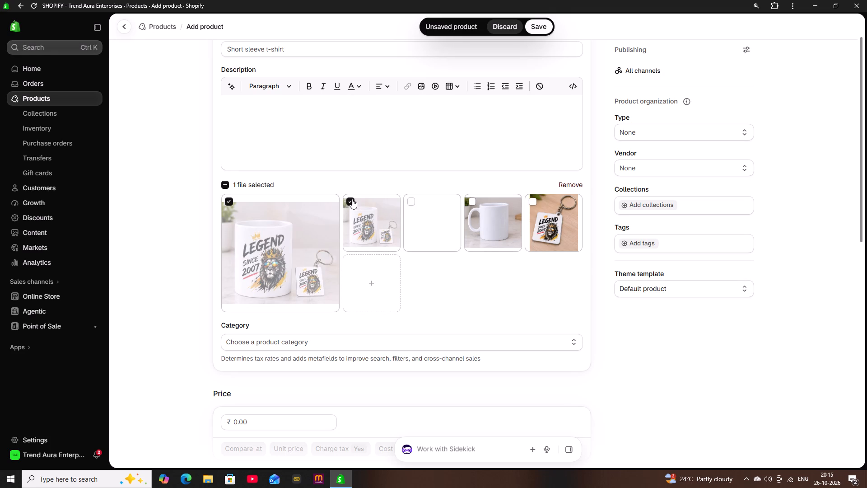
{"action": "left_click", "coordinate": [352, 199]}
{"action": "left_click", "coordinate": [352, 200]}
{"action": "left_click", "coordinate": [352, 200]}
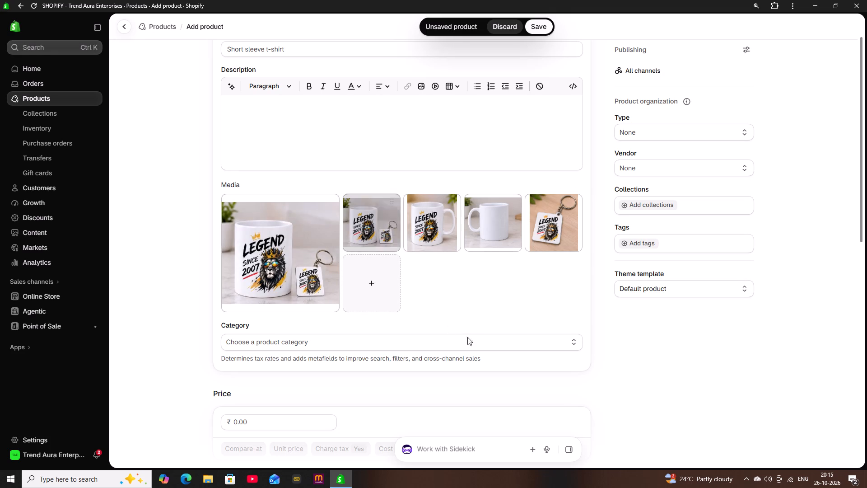
Search the product categories for CUP and look through the matches for one that suits the mug.
{"action": "scroll", "coordinate": [505, 306], "scroll_direction": "down", "scroll_amount": 1}
{"action": "left_click", "coordinate": [415, 295]}
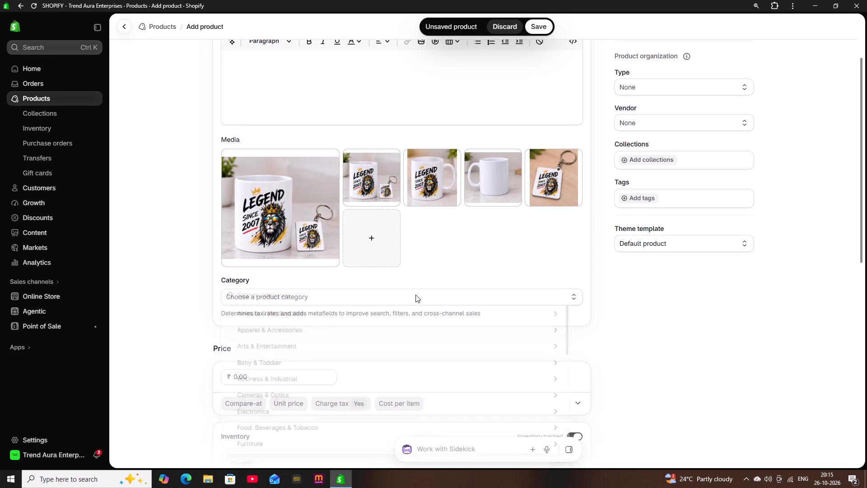
{"action": "left_click", "coordinate": [336, 289]}
{"action": "left_click", "coordinate": [333, 294]}
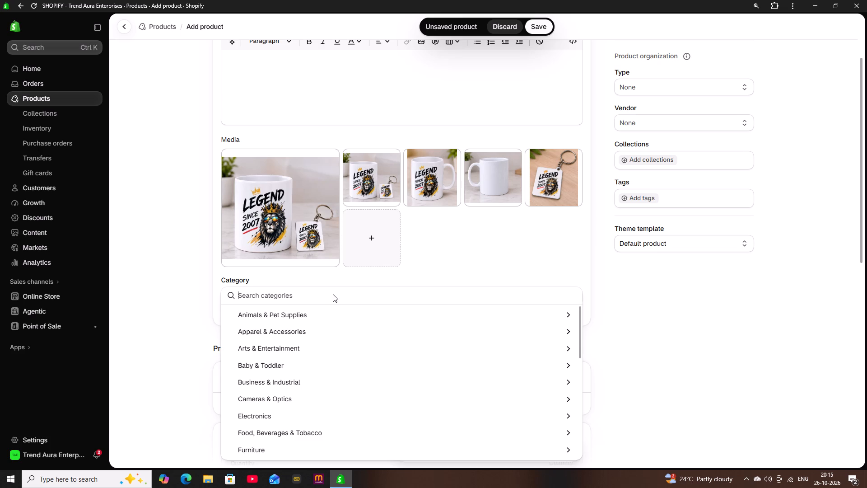
{"action": "type", "text": "CUP"}
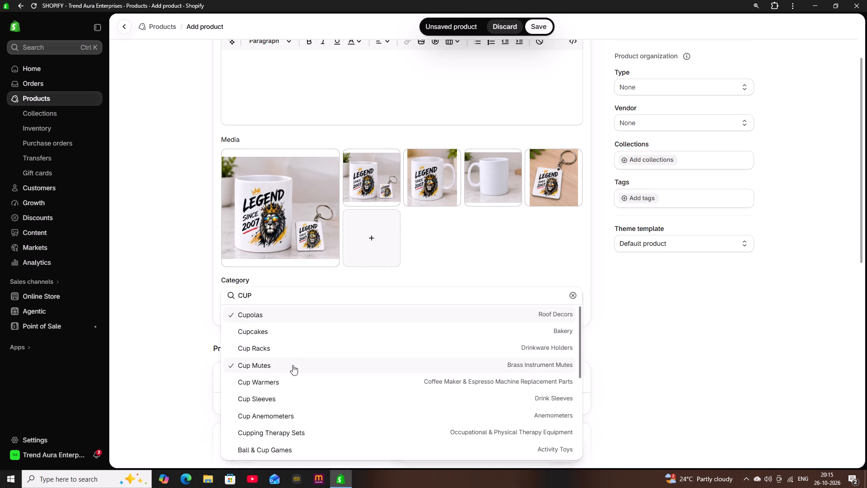
{"action": "scroll", "coordinate": [298, 371], "scroll_direction": "down", "scroll_amount": 1}
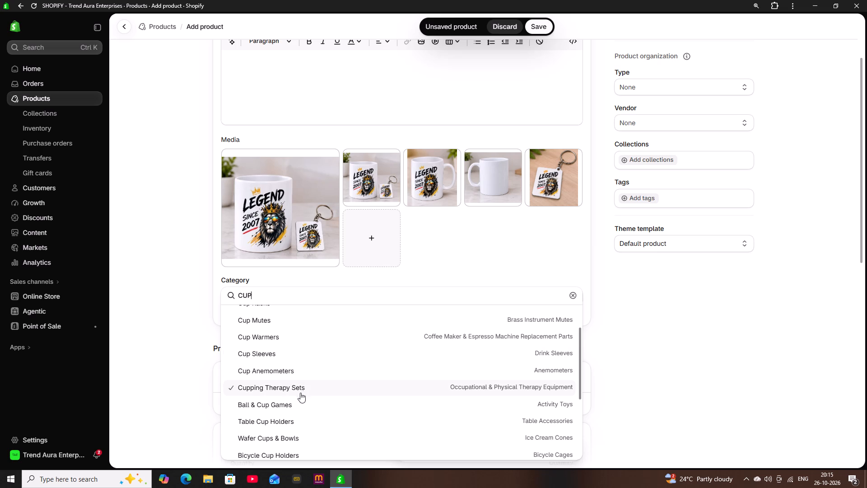
{"action": "scroll", "coordinate": [296, 401], "scroll_direction": "down", "scroll_amount": 1}
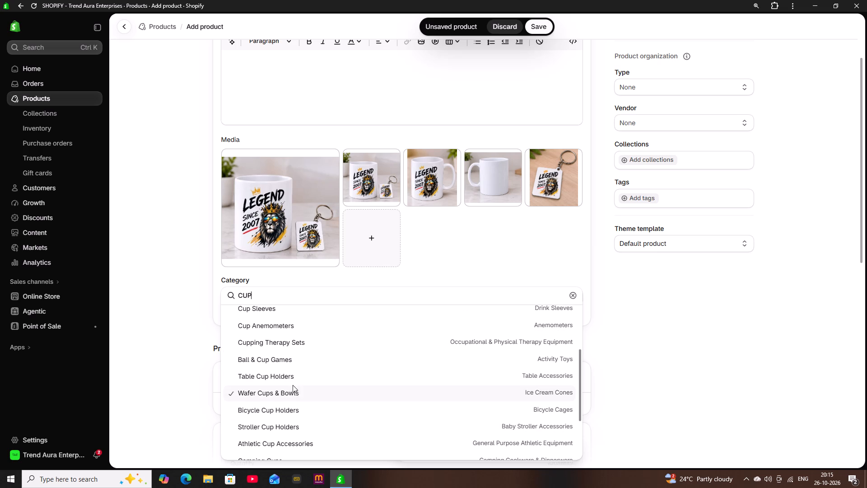
{"action": "scroll", "coordinate": [293, 394], "scroll_direction": "down", "scroll_amount": 1}
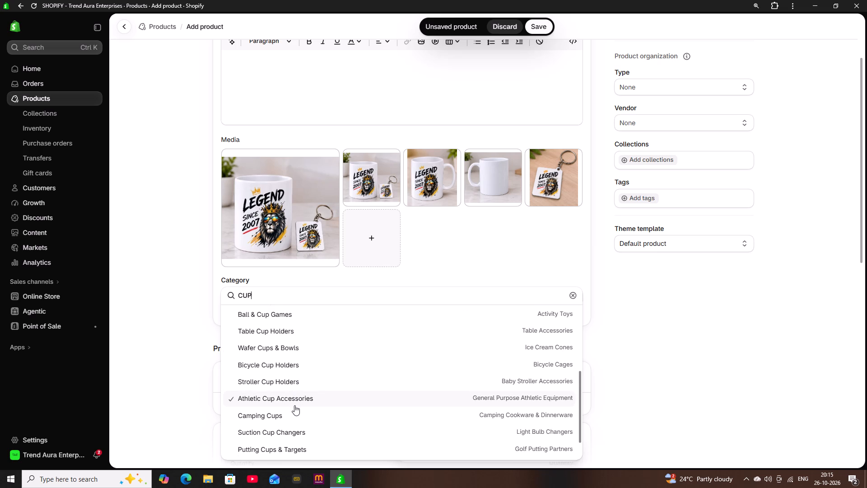
{"action": "scroll", "coordinate": [294, 406], "scroll_direction": "down", "scroll_amount": 3}
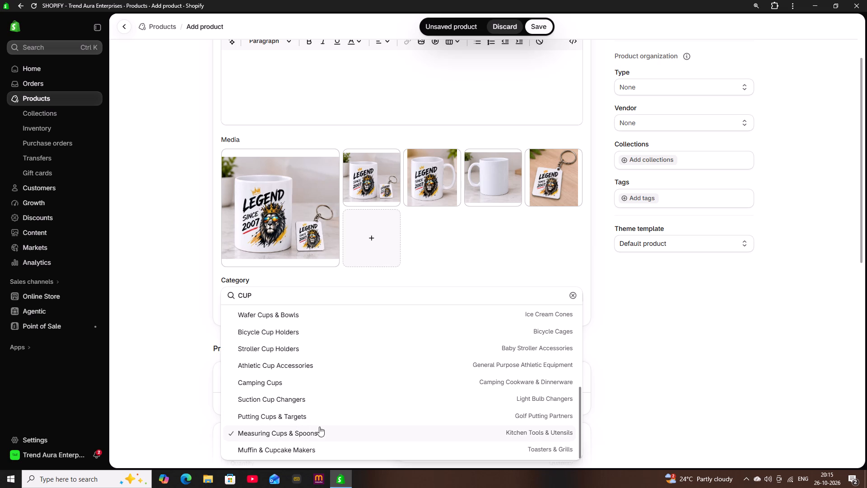
{"action": "scroll", "coordinate": [327, 446], "scroll_direction": "up", "scroll_amount": 1}
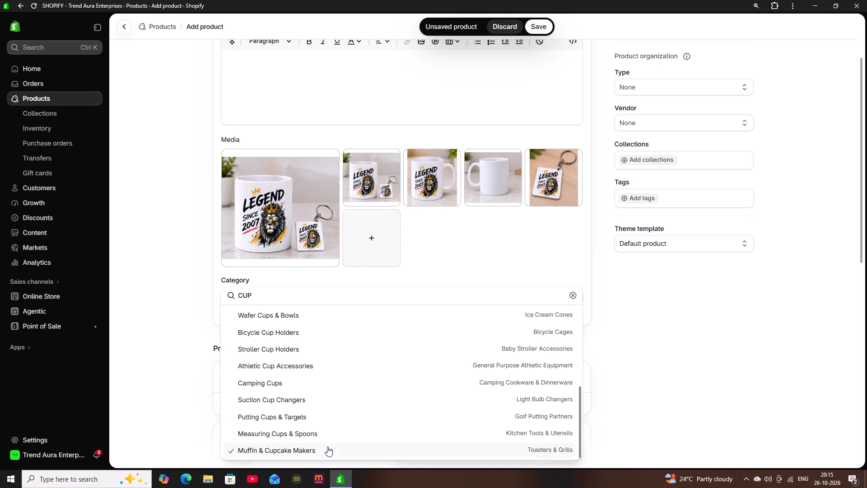
{"action": "scroll", "coordinate": [327, 446], "scroll_direction": "up", "scroll_amount": 1}
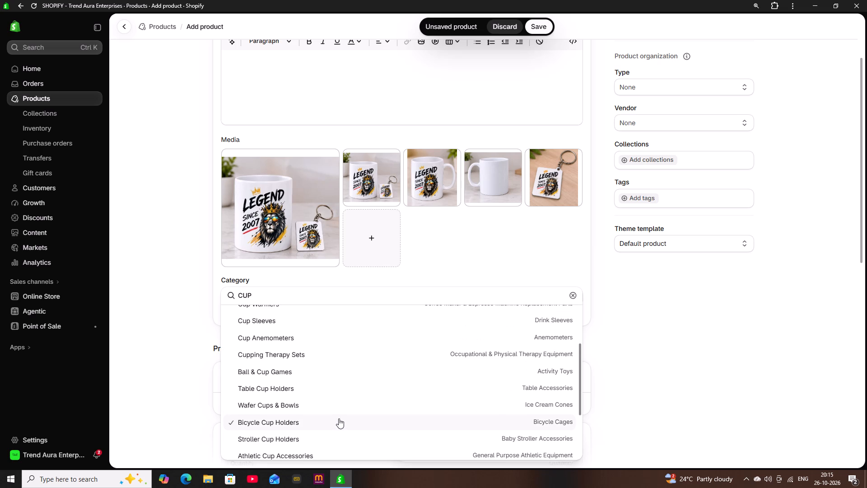
{"action": "scroll", "coordinate": [339, 418], "scroll_direction": "up", "scroll_amount": 1}
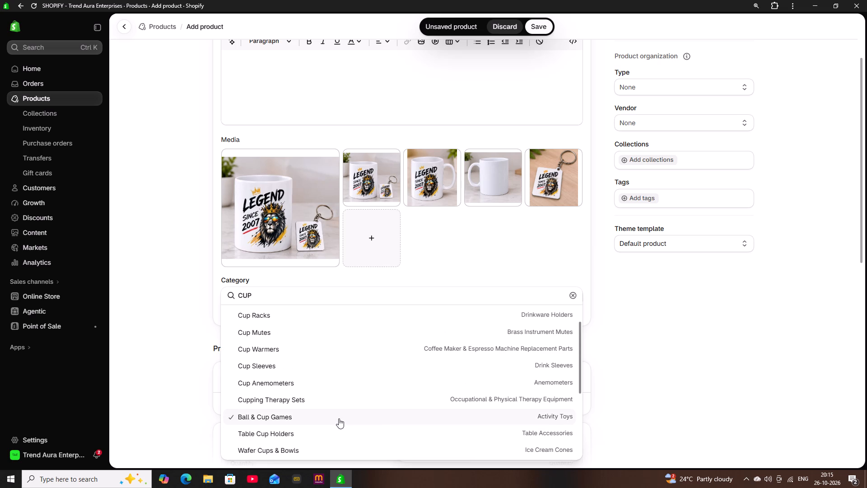
{"action": "scroll", "coordinate": [339, 418], "scroll_direction": "up", "scroll_amount": 2}
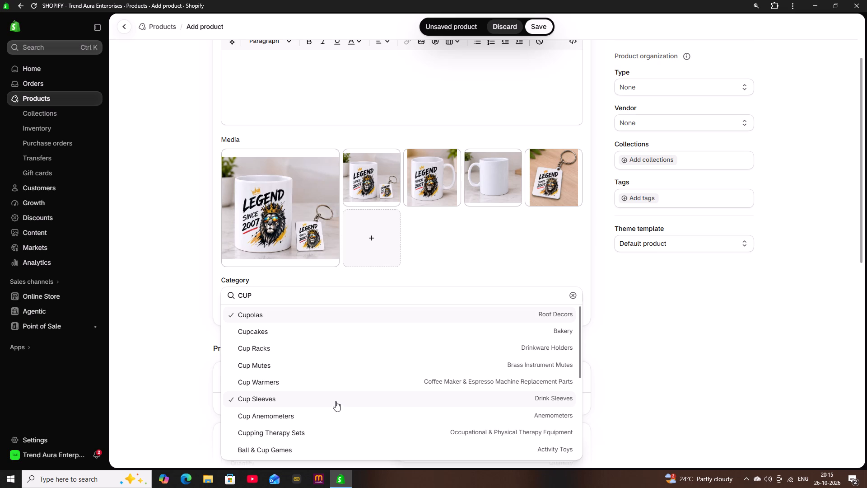
{"action": "scroll", "coordinate": [336, 401], "scroll_direction": "up", "scroll_amount": 1}
{"action": "scroll", "coordinate": [354, 359], "scroll_direction": "down", "scroll_amount": 1}
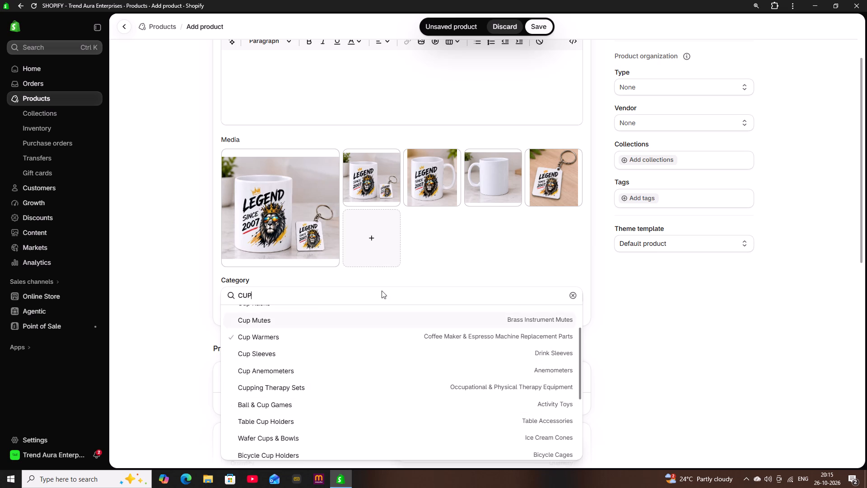
Search the product categories for GIFT and look through the matches for one that suits the mug and keychain set.
{"action": "left_click", "coordinate": [576, 292]}
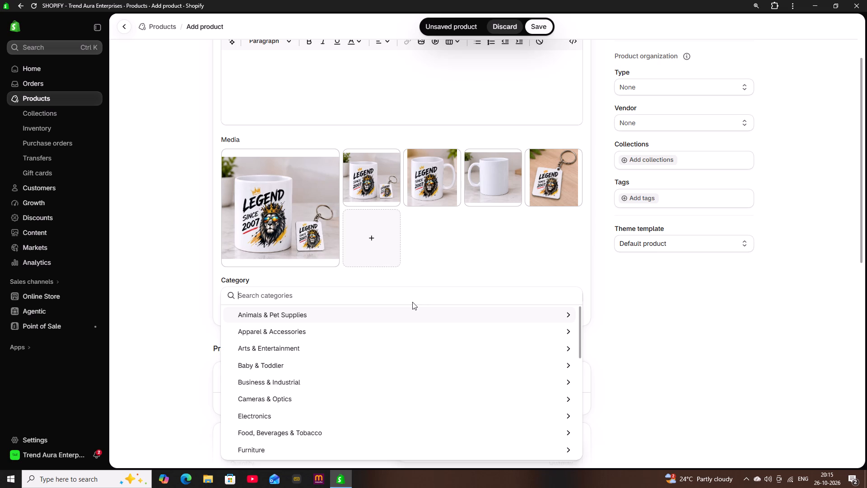
{"action": "key", "text": "f"}
{"action": "key", "text": "BackSpace"}
{"action": "type", "text": "GIFT"}
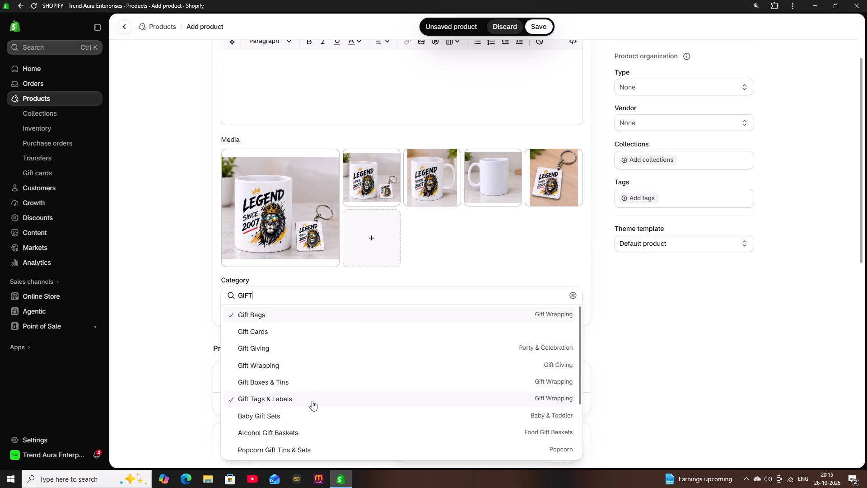
{"action": "scroll", "coordinate": [299, 455], "scroll_direction": "down", "scroll_amount": 1}
{"action": "scroll", "coordinate": [345, 422], "scroll_direction": "down", "scroll_amount": 2}
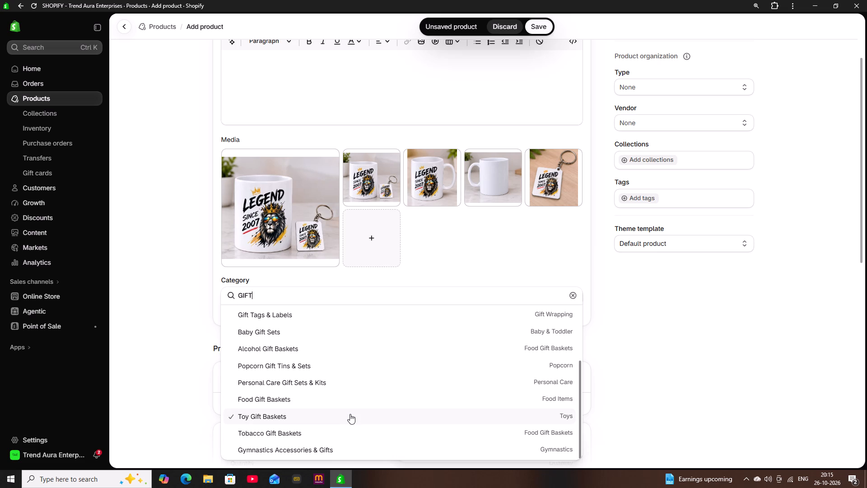
{"action": "scroll", "coordinate": [351, 425], "scroll_direction": "down", "scroll_amount": 1}
{"action": "left_click", "coordinate": [568, 291]}
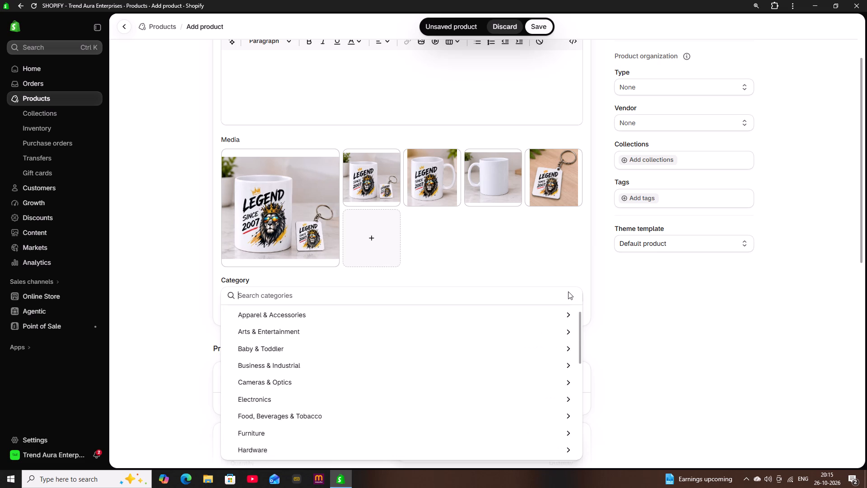
{"action": "left_click", "coordinate": [636, 301]}
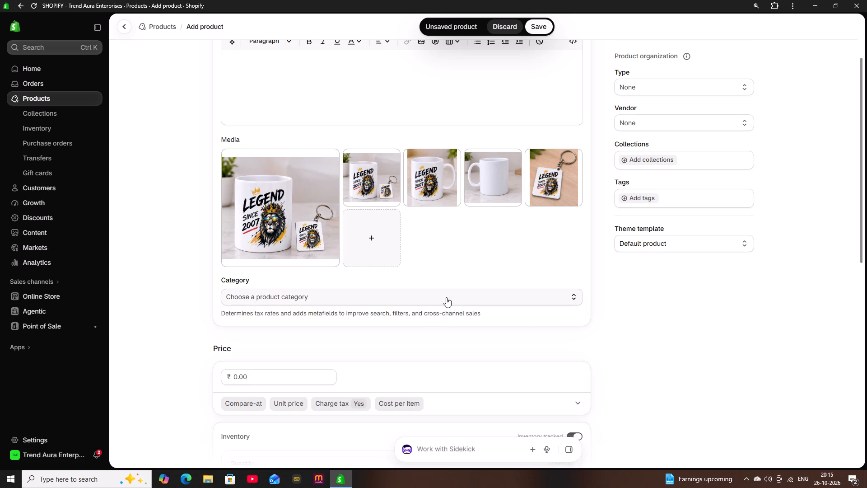
Browse the full list of top-level product categories for one that could contain mugs.
{"action": "left_click", "coordinate": [446, 296]}
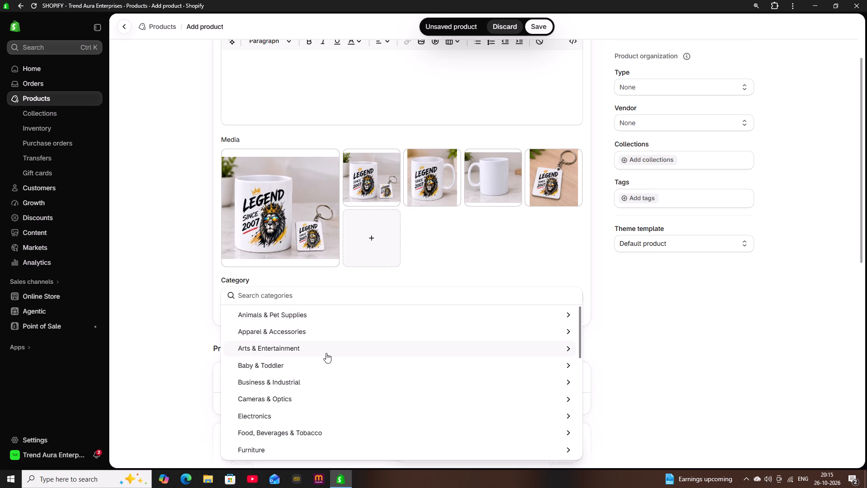
{"action": "scroll", "coordinate": [322, 369], "scroll_direction": "down", "scroll_amount": 1}
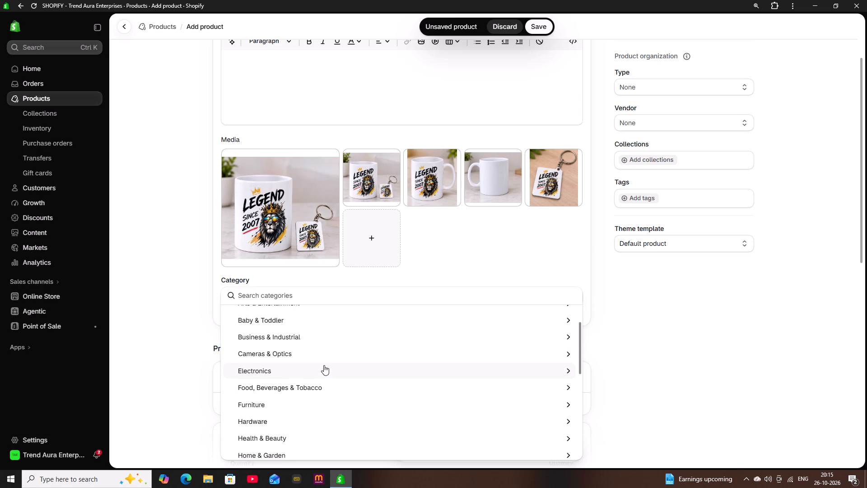
{"action": "scroll", "coordinate": [319, 368], "scroll_direction": "down", "scroll_amount": 1}
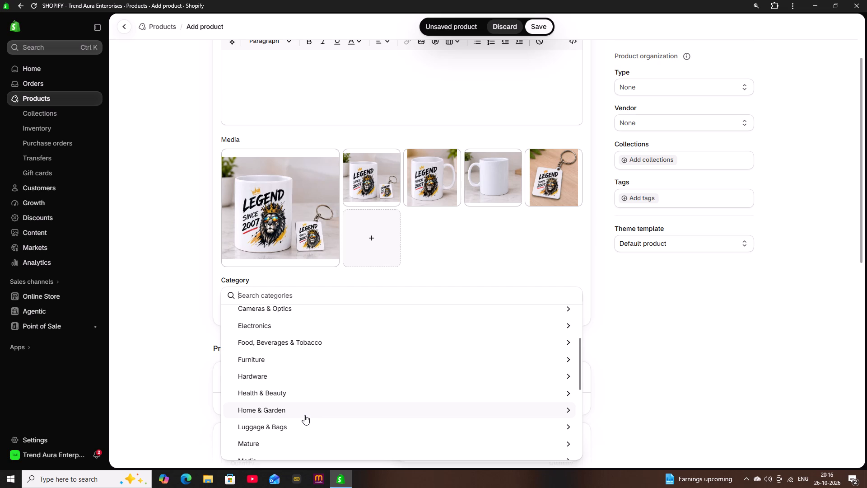
{"action": "scroll", "coordinate": [303, 415], "scroll_direction": "down", "scroll_amount": 5}
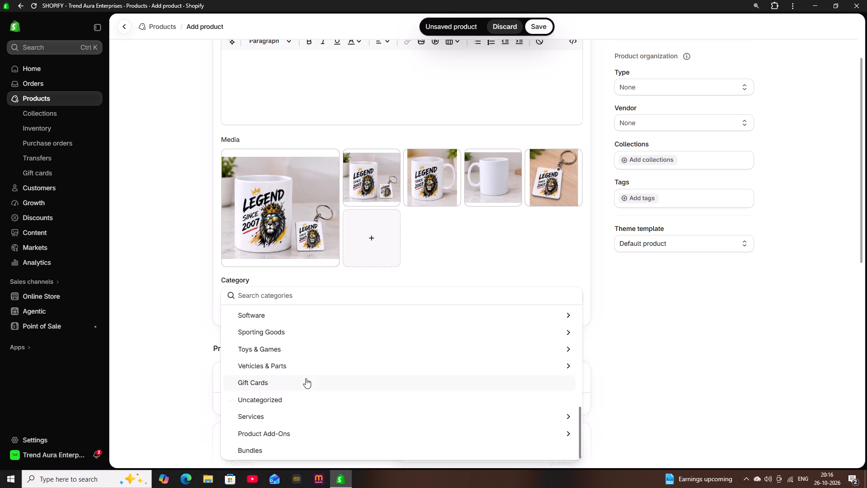
{"action": "scroll", "coordinate": [315, 385], "scroll_direction": "down", "scroll_amount": 1}
{"action": "scroll", "coordinate": [280, 352], "scroll_direction": "up", "scroll_amount": 2}
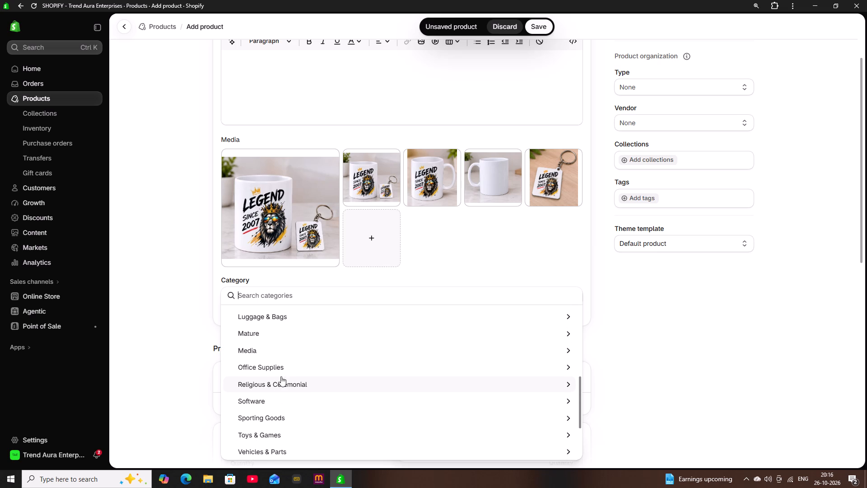
{"action": "scroll", "coordinate": [281, 376], "scroll_direction": "up", "scroll_amount": 1}
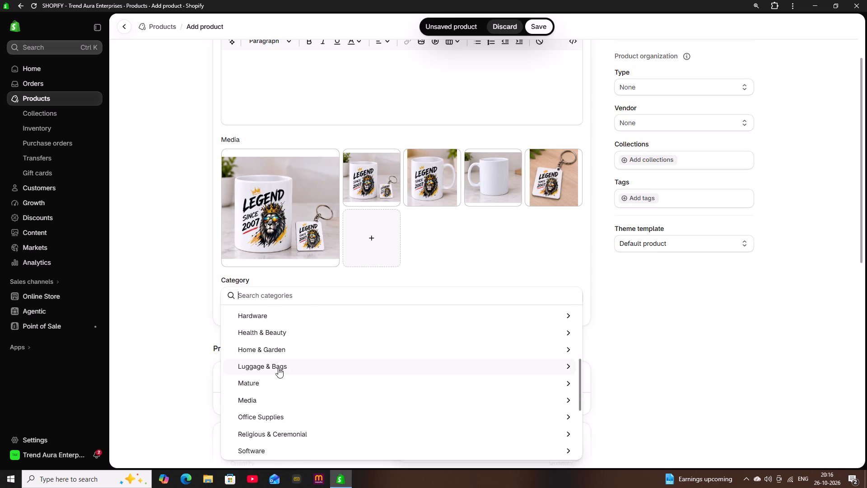
Look through the Home & Garden subcategories and its Household Appliances group for a category that suits the mug.
{"action": "left_click", "coordinate": [274, 349]}
{"action": "scroll", "coordinate": [307, 360], "scroll_direction": "down", "scroll_amount": 1}
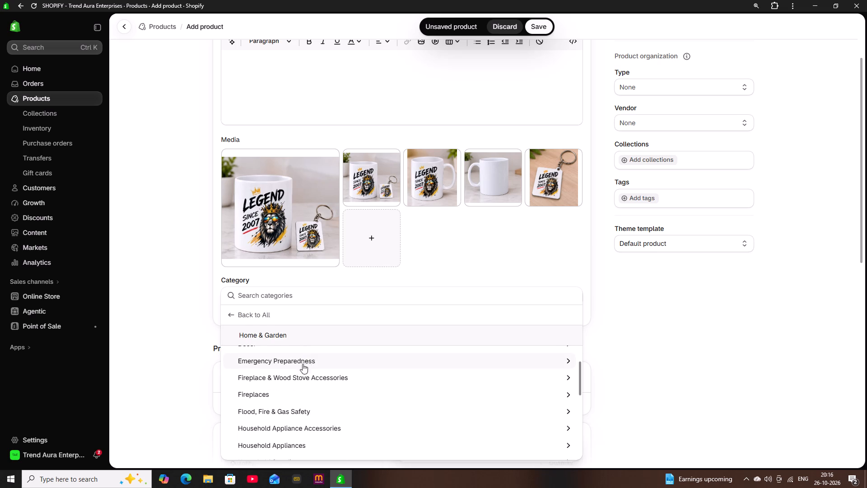
{"action": "scroll", "coordinate": [303, 365], "scroll_direction": "up", "scroll_amount": 1}
{"action": "scroll", "coordinate": [309, 386], "scroll_direction": "down", "scroll_amount": 4}
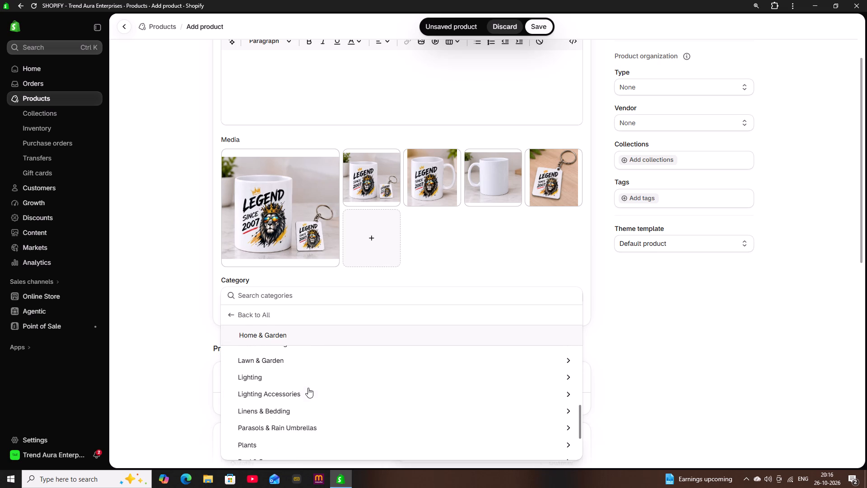
{"action": "scroll", "coordinate": [308, 388], "scroll_direction": "up", "scroll_amount": 2}
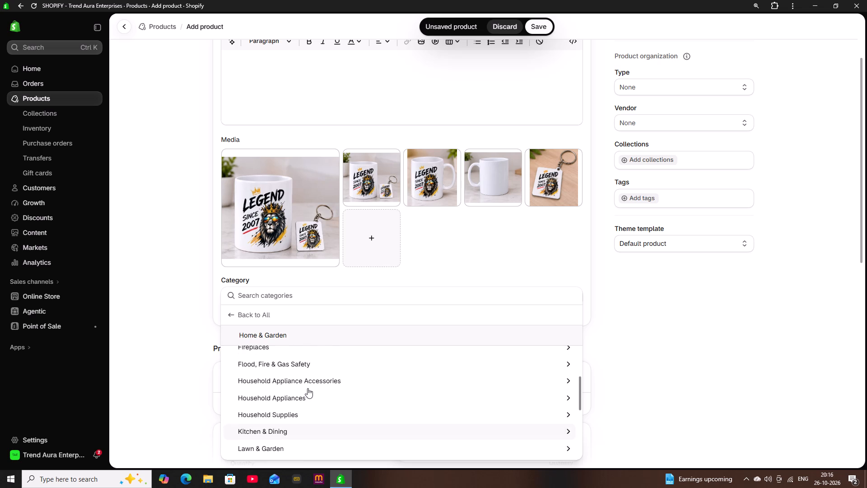
{"action": "left_click", "coordinate": [290, 399]}
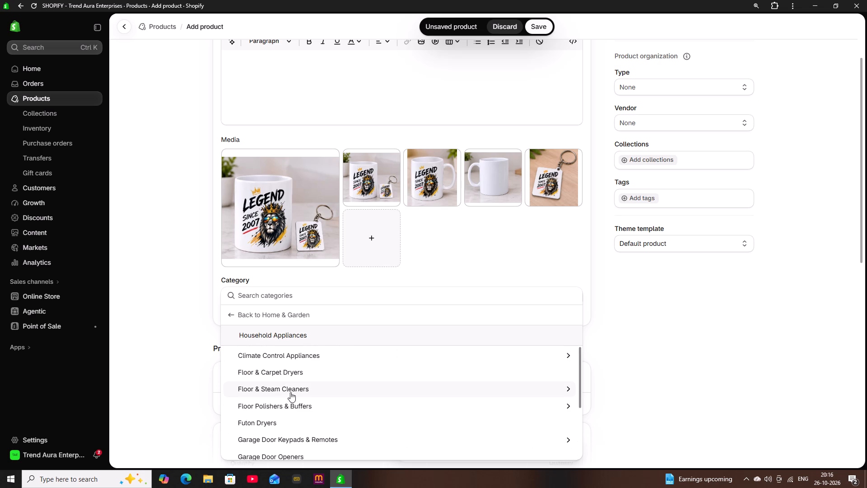
{"action": "scroll", "coordinate": [335, 372], "scroll_direction": "down", "scroll_amount": 1}
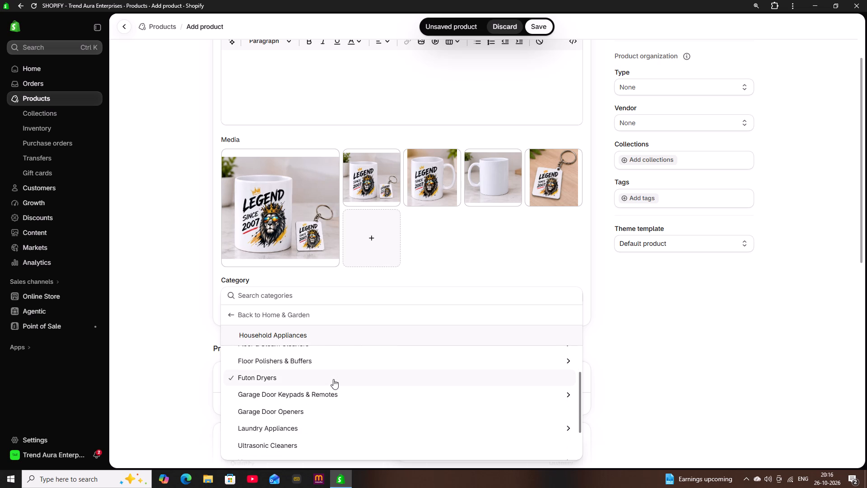
{"action": "scroll", "coordinate": [333, 380], "scroll_direction": "down", "scroll_amount": 2}
Search the product categories for MUG and set the product's category to Mugs in Drinkware.
{"action": "left_click", "coordinate": [364, 294]}
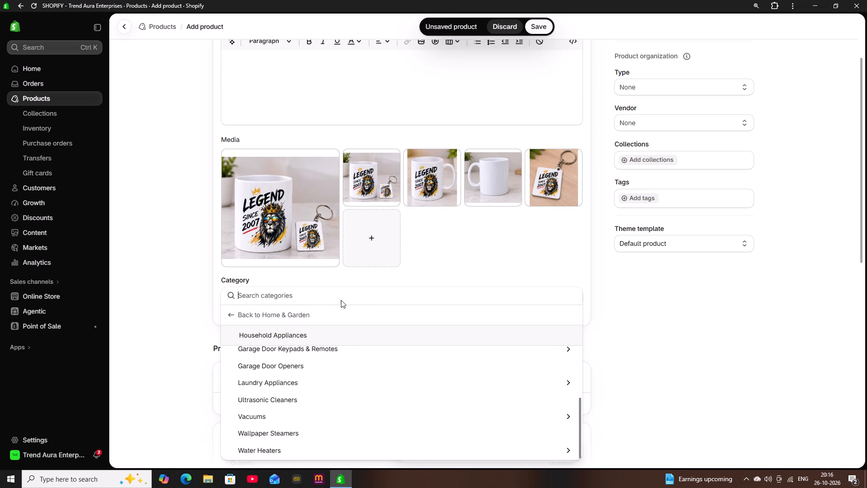
{"action": "type", "text": "CUP"}
{"action": "key", "text": "BackSpace"}
{"action": "key", "text": "BackSpace"}
{"action": "key", "text": "BackSpace"}
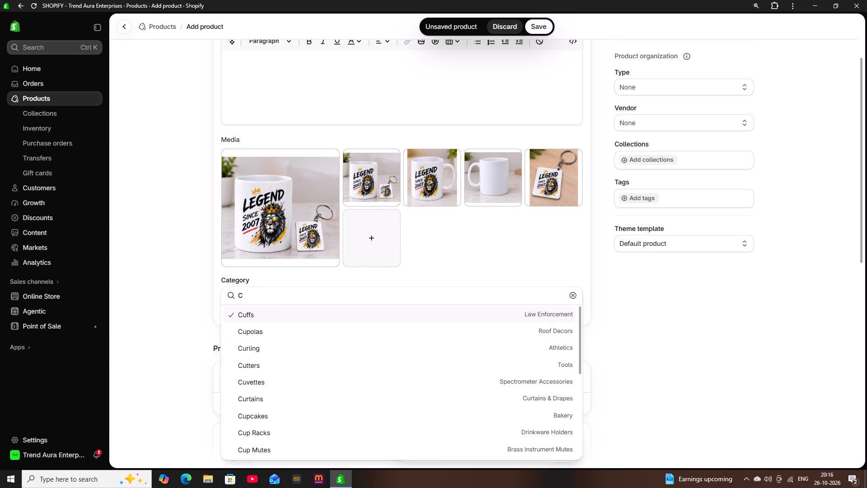
{"action": "type", "text": "MUG"}
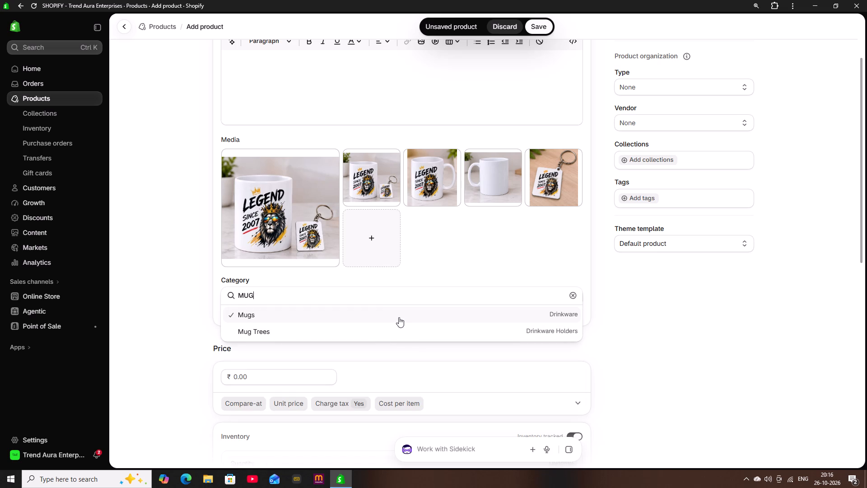
{"action": "left_click", "coordinate": [390, 316]}
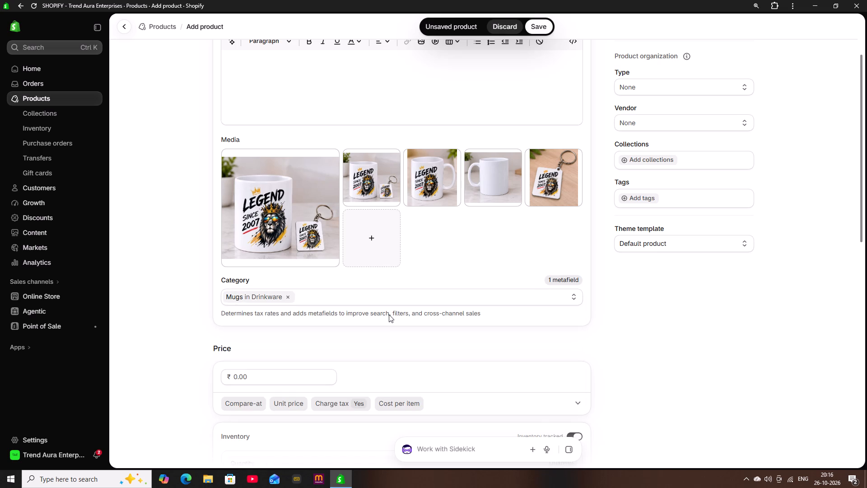
Examine the product's additional display price options, such as compare-at price and unit price, and collapse them again.
{"action": "scroll", "coordinate": [391, 365], "scroll_direction": "down", "scroll_amount": 3}
{"action": "scroll", "coordinate": [493, 351], "scroll_direction": "down", "scroll_amount": 2}
{"action": "scroll", "coordinate": [477, 310], "scroll_direction": "up", "scroll_amount": 1}
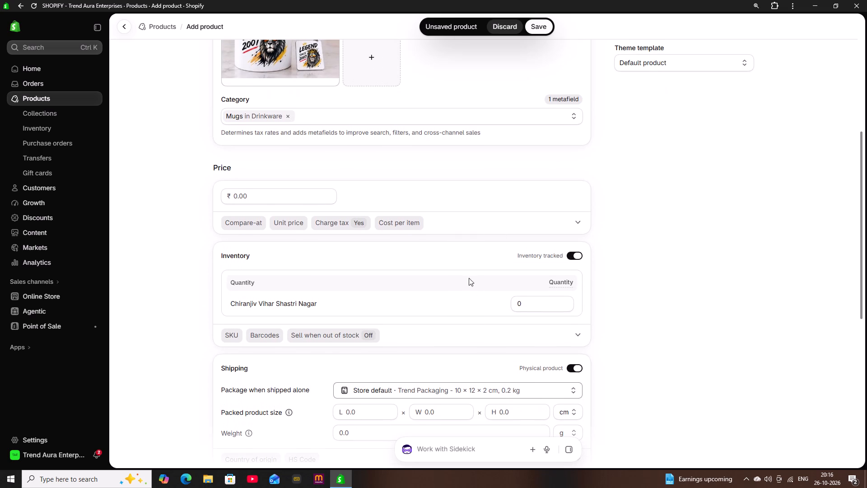
{"action": "left_click", "coordinate": [334, 221]}
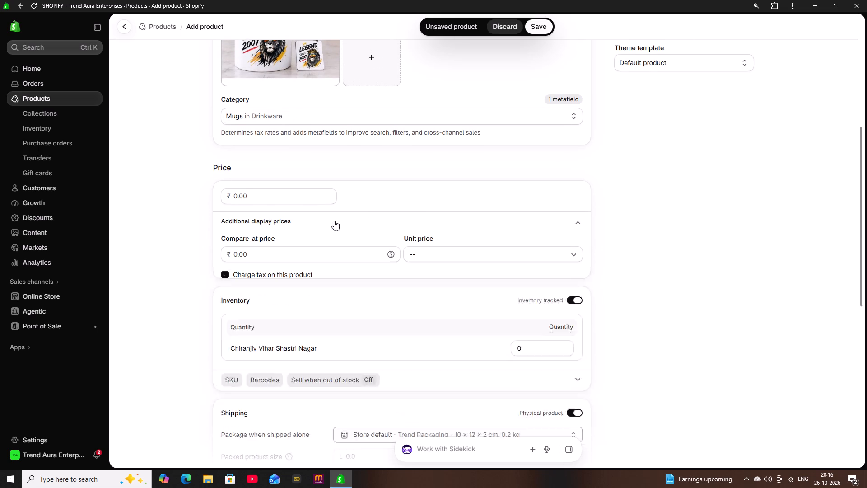
{"action": "left_click", "coordinate": [475, 253]}
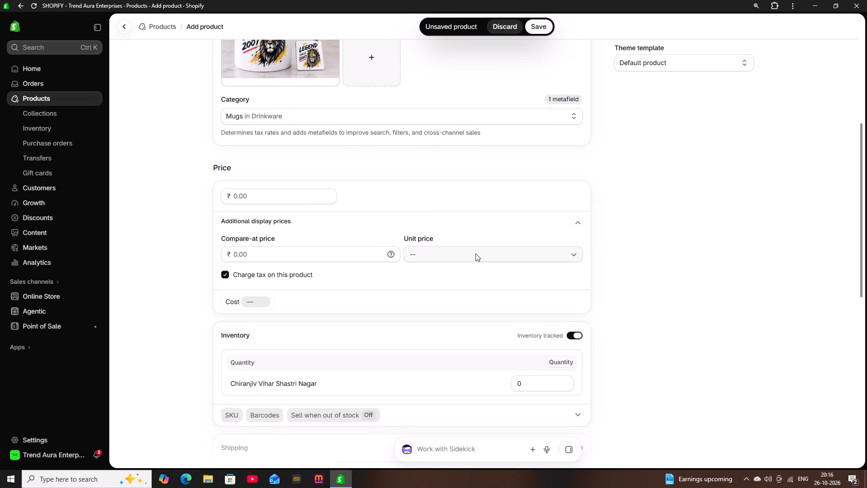
{"action": "left_click", "coordinate": [475, 230]}
{"action": "scroll", "coordinate": [359, 243], "scroll_direction": "up", "scroll_amount": 1}
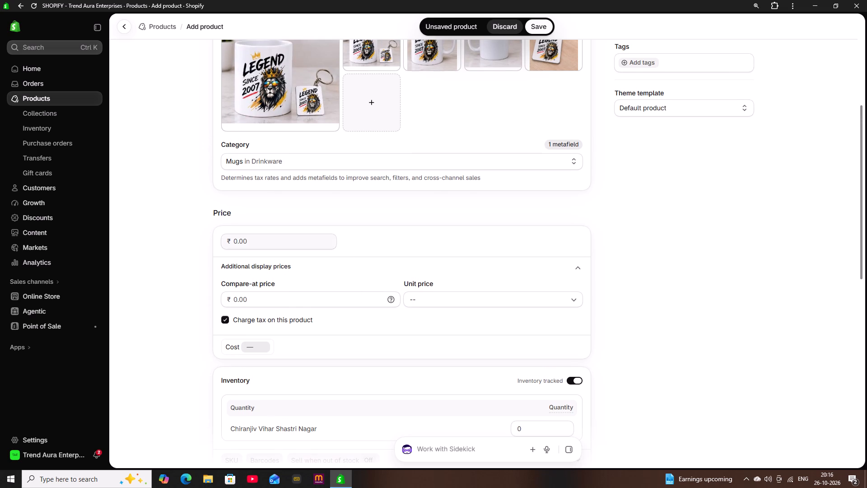
{"action": "left_click", "coordinate": [573, 271]}
{"action": "scroll", "coordinate": [410, 239], "scroll_direction": "up", "scroll_amount": 2}
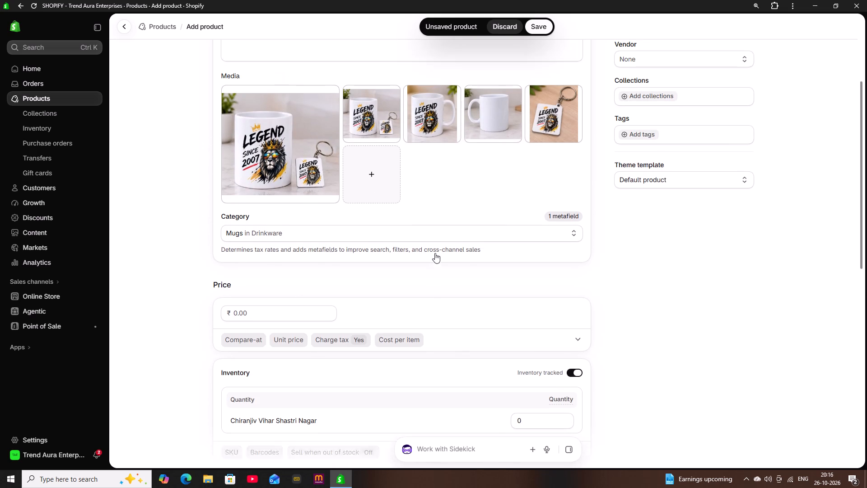
{"action": "scroll", "coordinate": [393, 249], "scroll_direction": "up", "scroll_amount": 3}
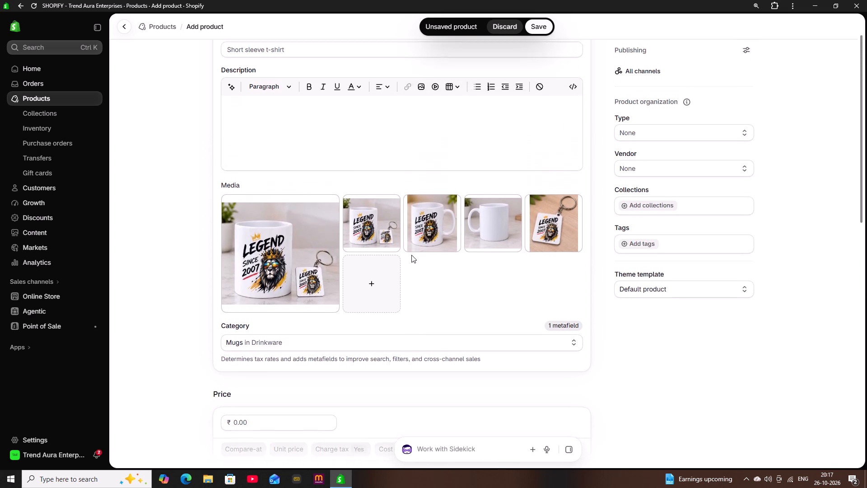
Set the product's inventory quantity to 36 at the store's only location.
{"action": "scroll", "coordinate": [416, 268], "scroll_direction": "down", "scroll_amount": 7}
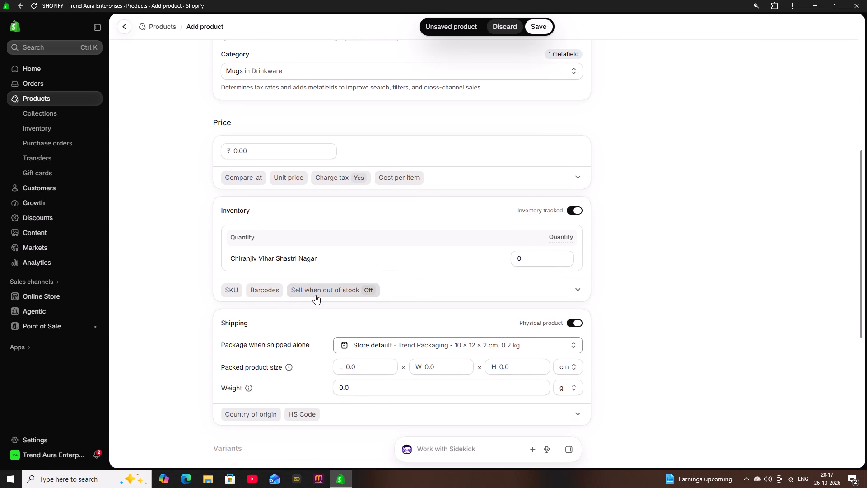
{"action": "left_click", "coordinate": [526, 259]}
{"action": "key", "text": "BackSpace"}
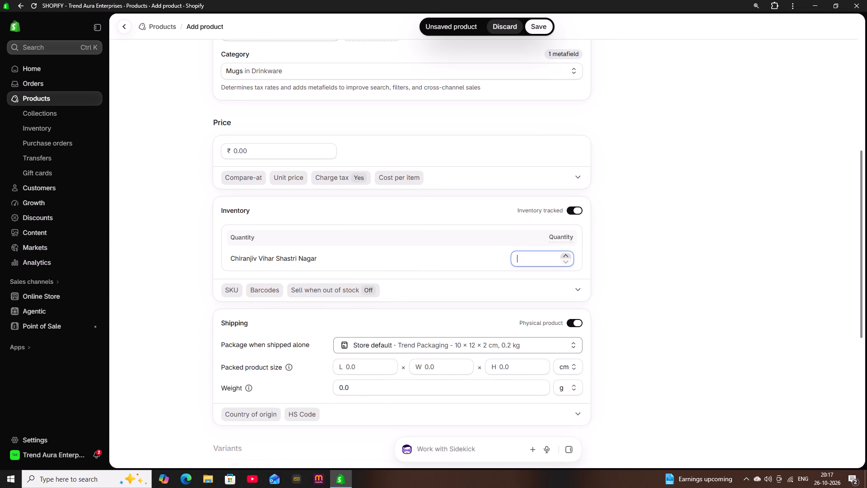
{"action": "type", "text": "36"}
Examine the store's saved shipping packages in the package settings, and return to the unsaved product.
{"action": "scroll", "coordinate": [629, 248], "scroll_direction": "down", "scroll_amount": 2}
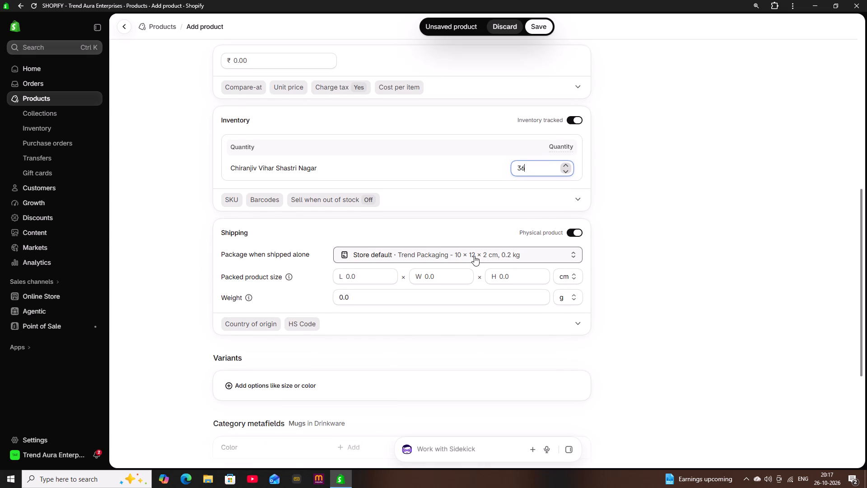
{"action": "left_click", "coordinate": [403, 260]}
{"action": "left_click", "coordinate": [363, 347]}
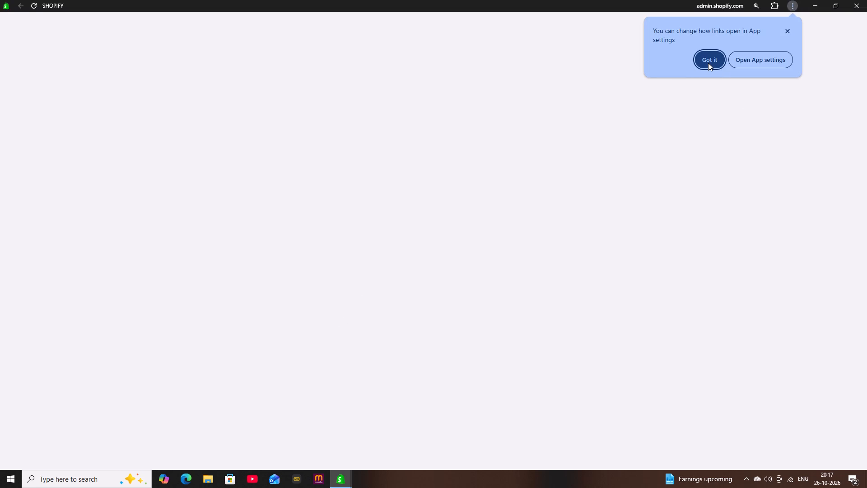
{"action": "left_click", "coordinate": [708, 63]}
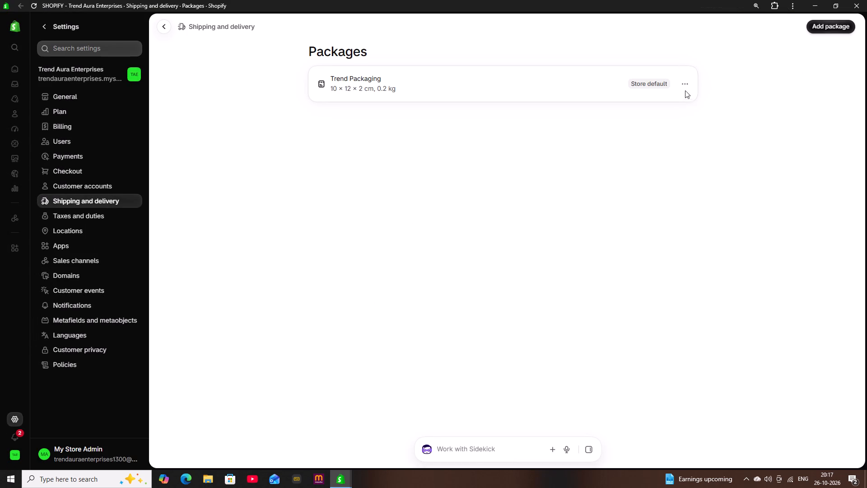
{"action": "left_click", "coordinate": [685, 85]}
{"action": "left_click", "coordinate": [600, 179]}
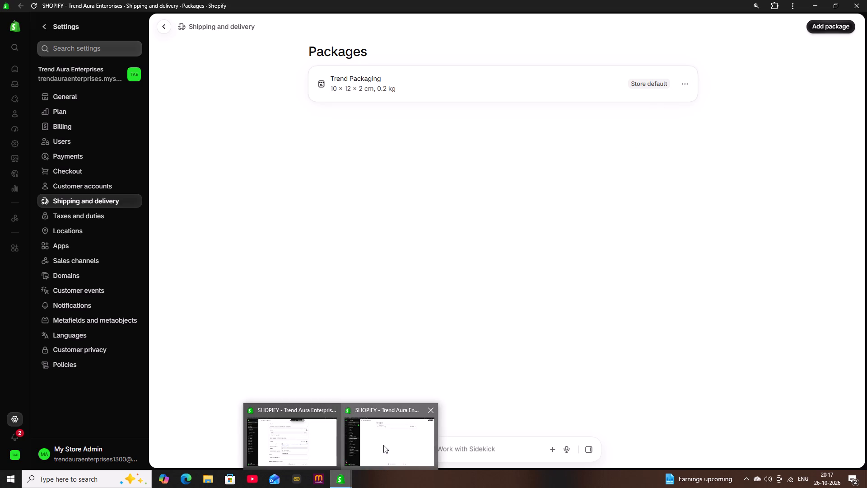
{"action": "left_click", "coordinate": [296, 441]}
{"action": "left_click", "coordinate": [436, 269]}
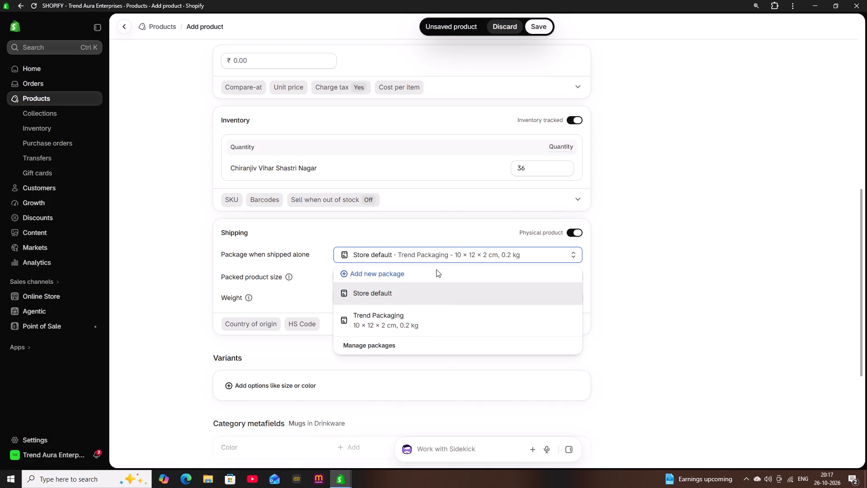
{"action": "left_click", "coordinate": [650, 286]}
Add a new box package named CUPS, 8 × 3.5 × 2 in, with an empty weight of 0.5 kg.
{"action": "left_click", "coordinate": [437, 253]}
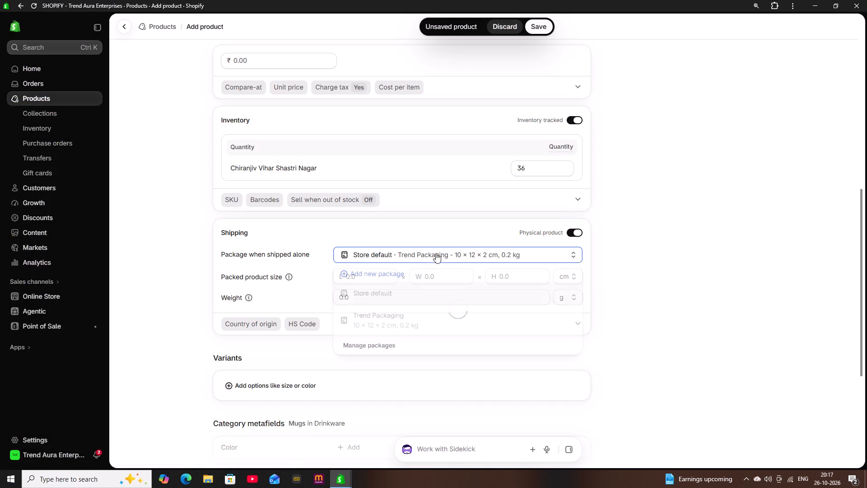
{"action": "left_click", "coordinate": [400, 276]}
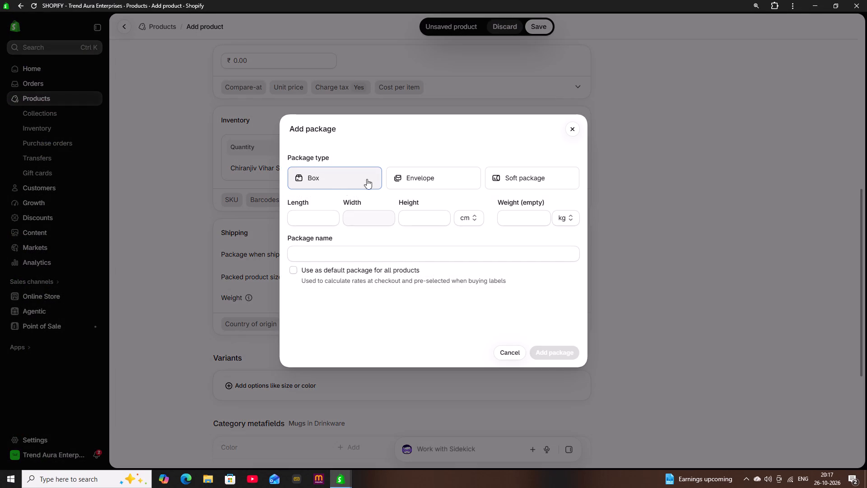
{"action": "left_click", "coordinate": [324, 221]}
{"action": "key", "text": "8"}
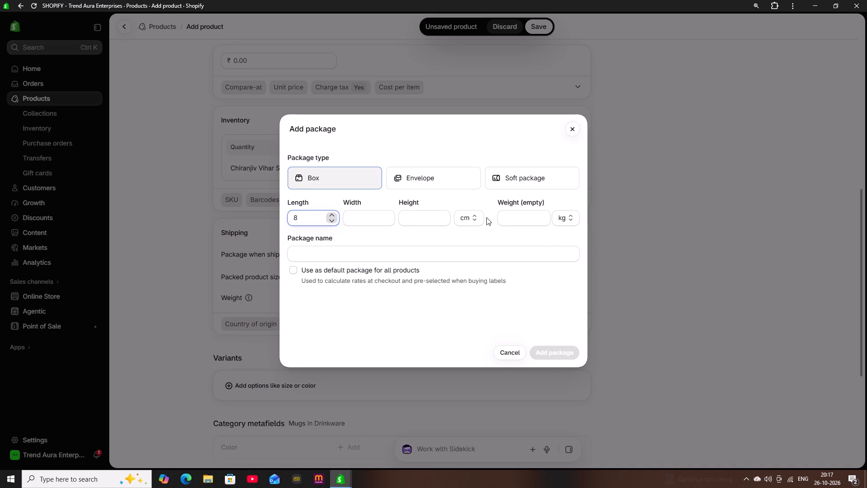
{"action": "left_click", "coordinate": [461, 217]}
{"action": "left_click", "coordinate": [460, 241]}
{"action": "left_click", "coordinate": [346, 221]}
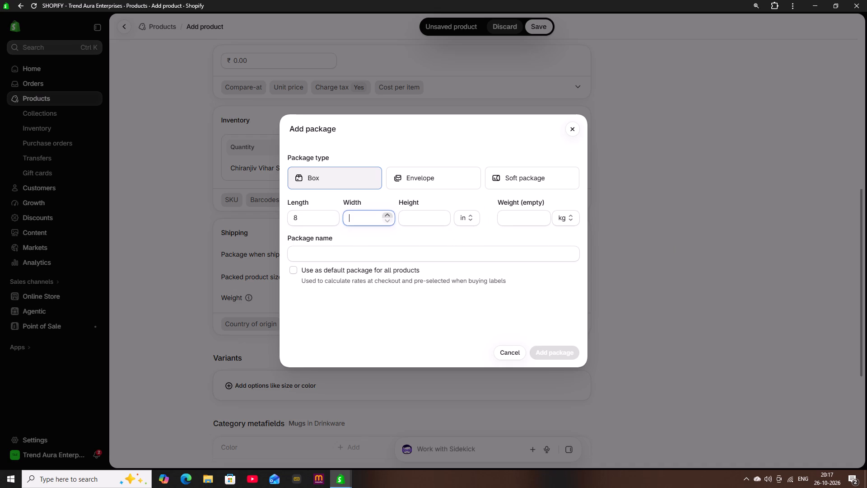
{"action": "type", "text": "3.5"}
{"action": "left_click", "coordinate": [416, 208]}
{"action": "left_click", "coordinate": [415, 217]}
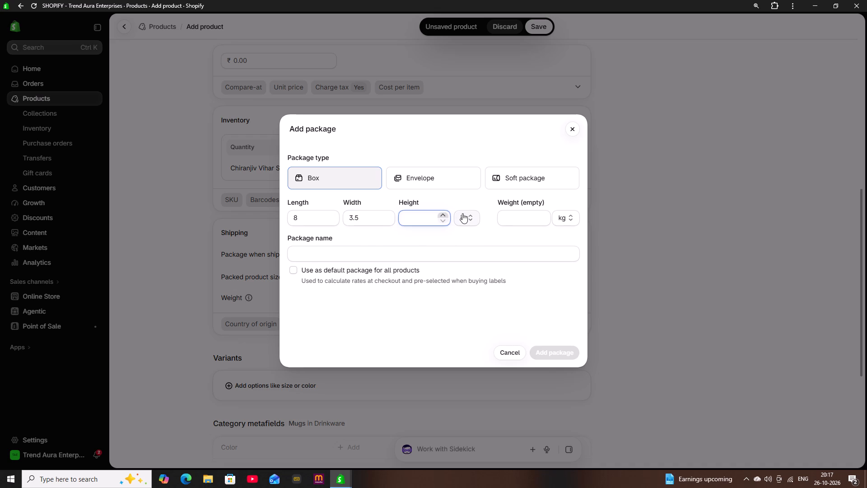
{"action": "key", "text": "2"}
{"action": "left_click", "coordinate": [529, 218]}
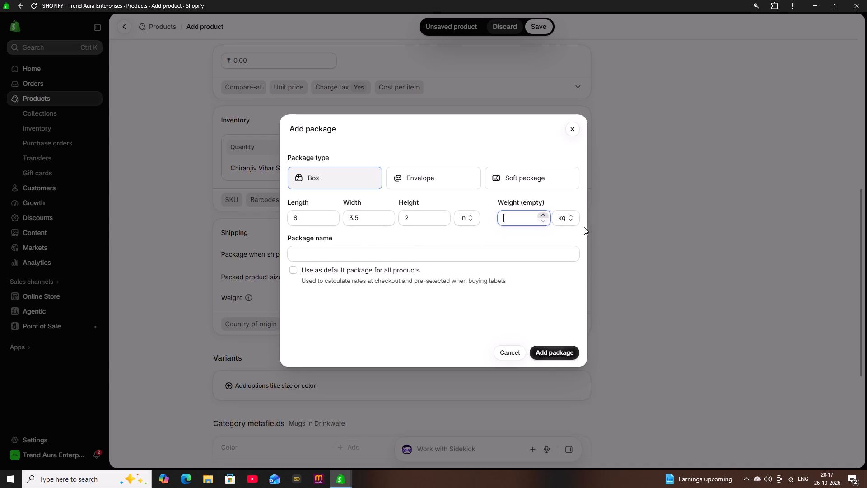
{"action": "type", "text": "0.5"}
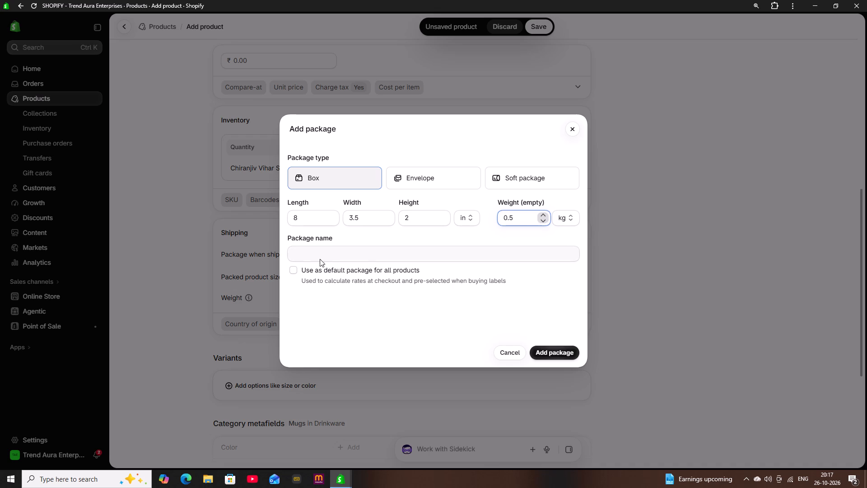
{"action": "left_click", "coordinate": [318, 253]}
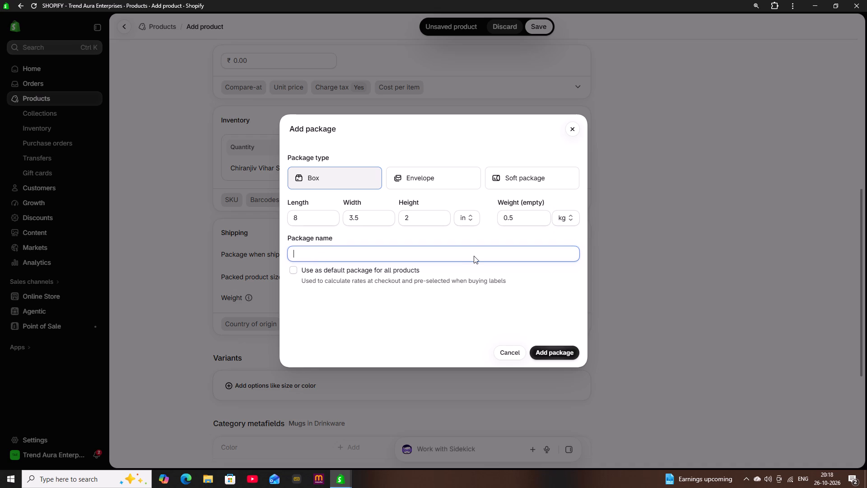
{"action": "type", "text": "CUPS"}
{"action": "left_click", "coordinate": [559, 352]}
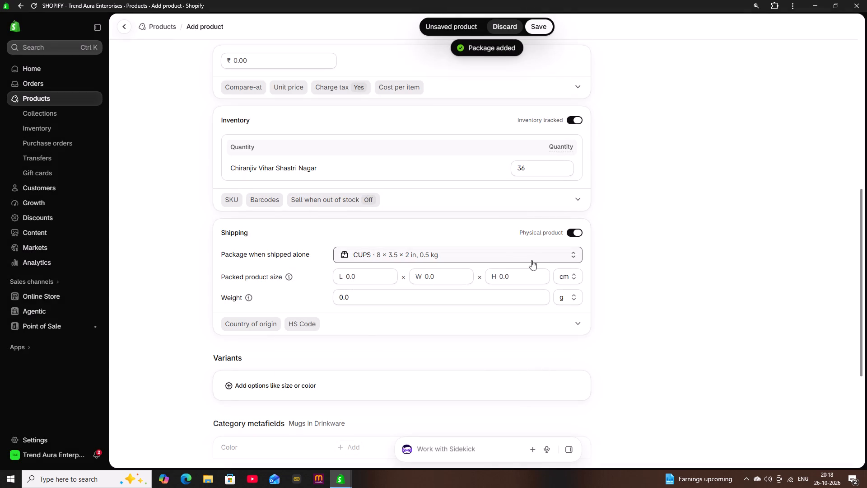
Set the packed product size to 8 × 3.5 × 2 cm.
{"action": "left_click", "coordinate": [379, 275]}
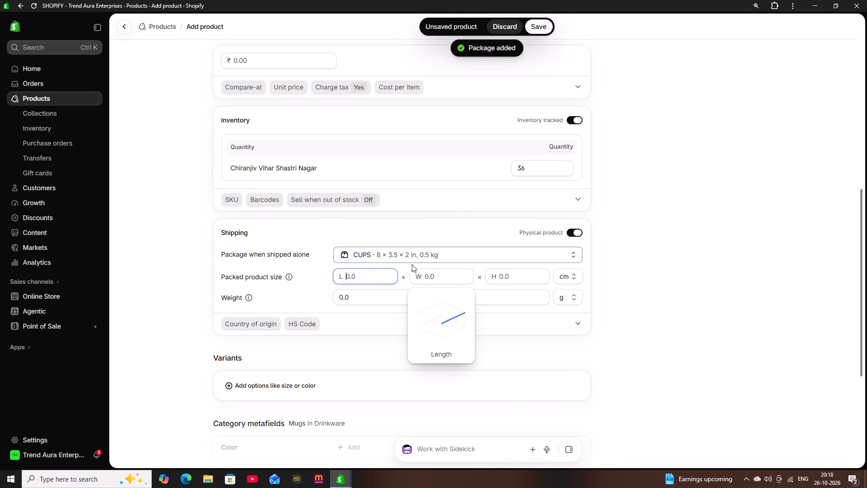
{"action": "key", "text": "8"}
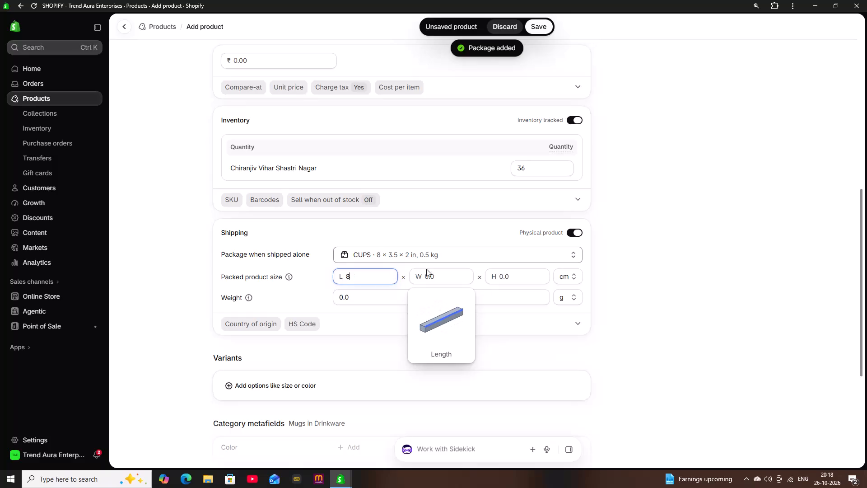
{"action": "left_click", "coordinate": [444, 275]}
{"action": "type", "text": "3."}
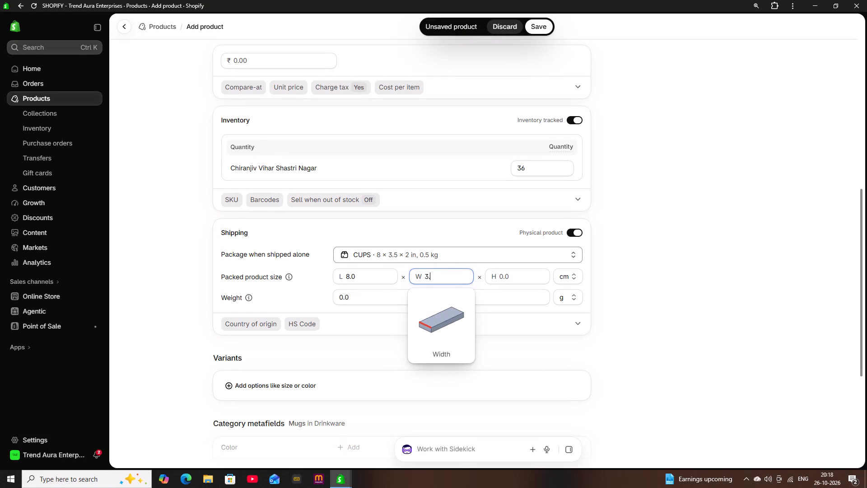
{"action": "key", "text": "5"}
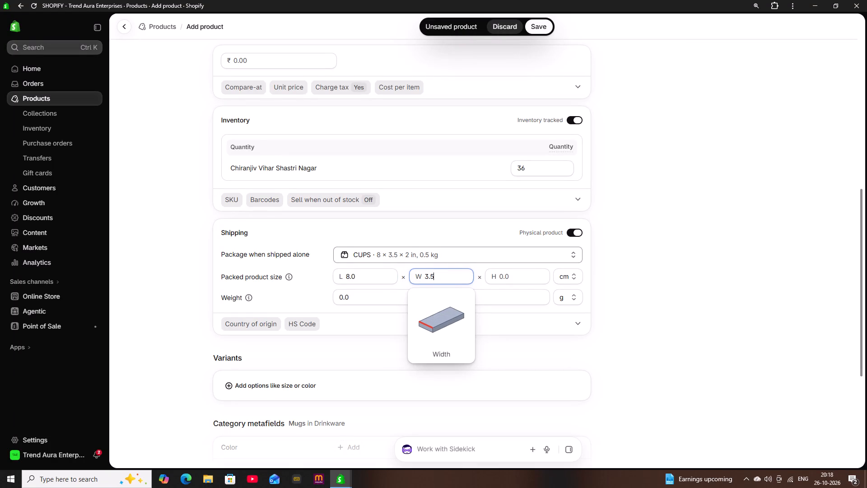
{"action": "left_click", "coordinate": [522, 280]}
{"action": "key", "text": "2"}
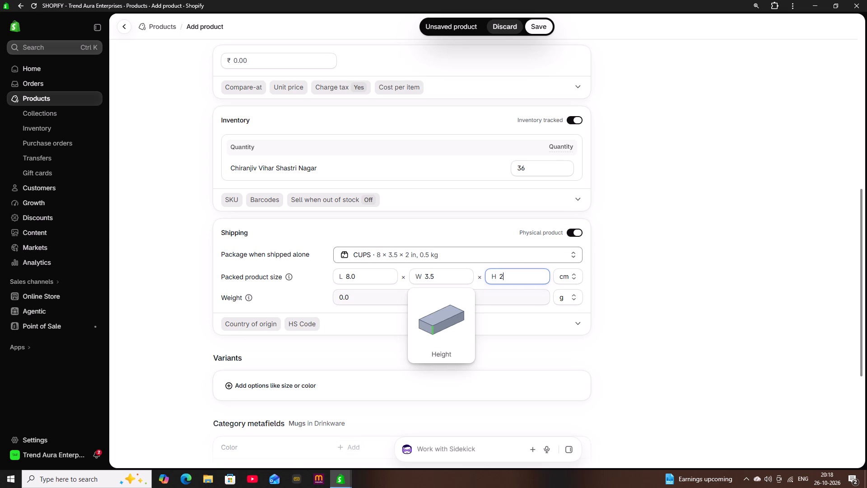
Set the packed product width to 8 cm.
{"action": "left_click", "coordinate": [440, 275]}
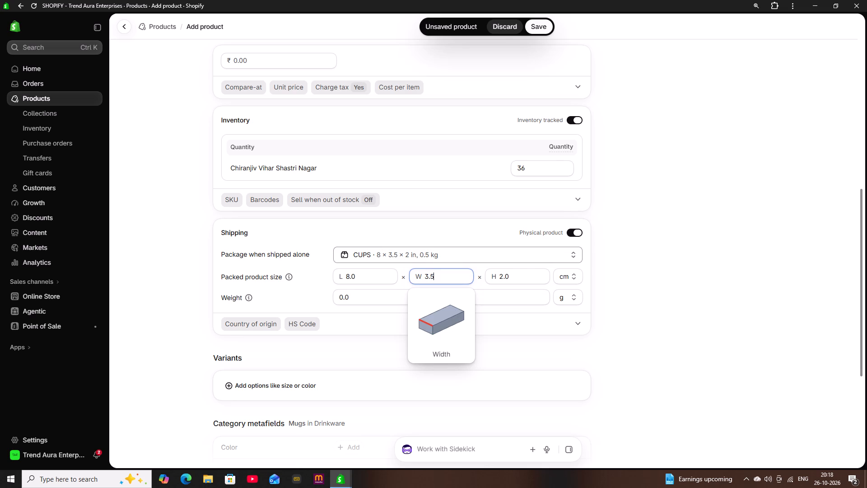
{"action": "key", "text": "BackSpace"}
{"action": "key", "text": "BackSpace"}
{"action": "key", "text": "BackSpace"}
{"action": "key", "text": "BackSpace"}
{"action": "key", "text": "8"}
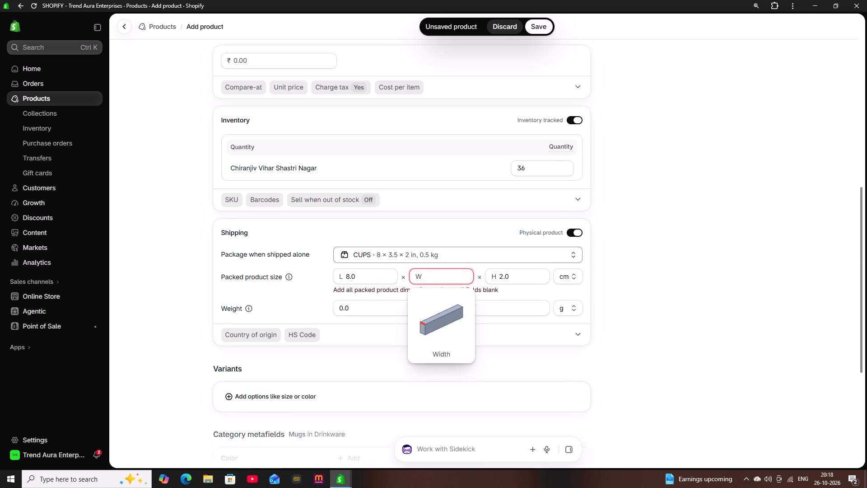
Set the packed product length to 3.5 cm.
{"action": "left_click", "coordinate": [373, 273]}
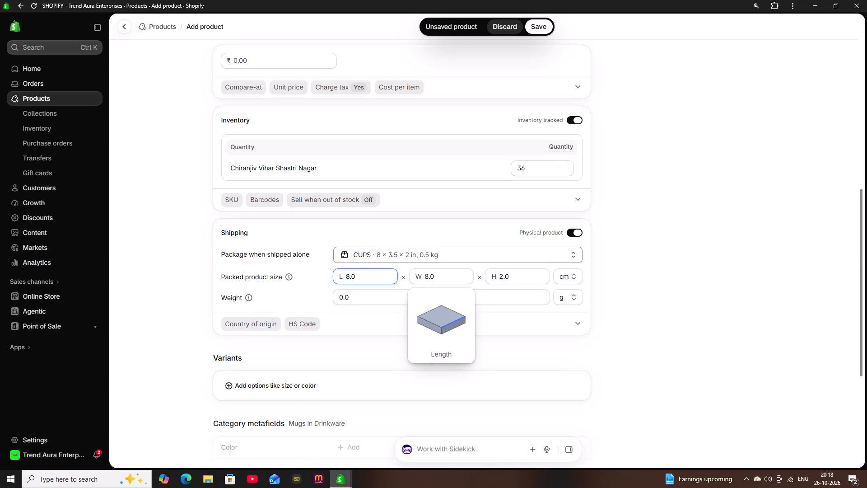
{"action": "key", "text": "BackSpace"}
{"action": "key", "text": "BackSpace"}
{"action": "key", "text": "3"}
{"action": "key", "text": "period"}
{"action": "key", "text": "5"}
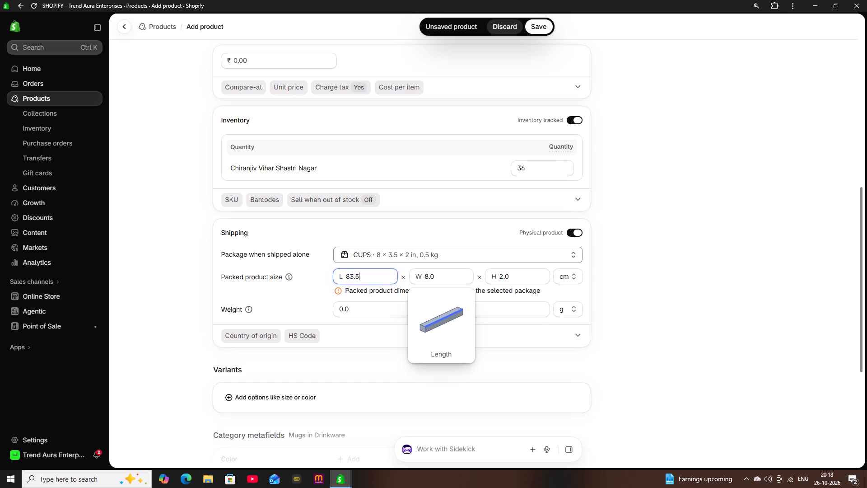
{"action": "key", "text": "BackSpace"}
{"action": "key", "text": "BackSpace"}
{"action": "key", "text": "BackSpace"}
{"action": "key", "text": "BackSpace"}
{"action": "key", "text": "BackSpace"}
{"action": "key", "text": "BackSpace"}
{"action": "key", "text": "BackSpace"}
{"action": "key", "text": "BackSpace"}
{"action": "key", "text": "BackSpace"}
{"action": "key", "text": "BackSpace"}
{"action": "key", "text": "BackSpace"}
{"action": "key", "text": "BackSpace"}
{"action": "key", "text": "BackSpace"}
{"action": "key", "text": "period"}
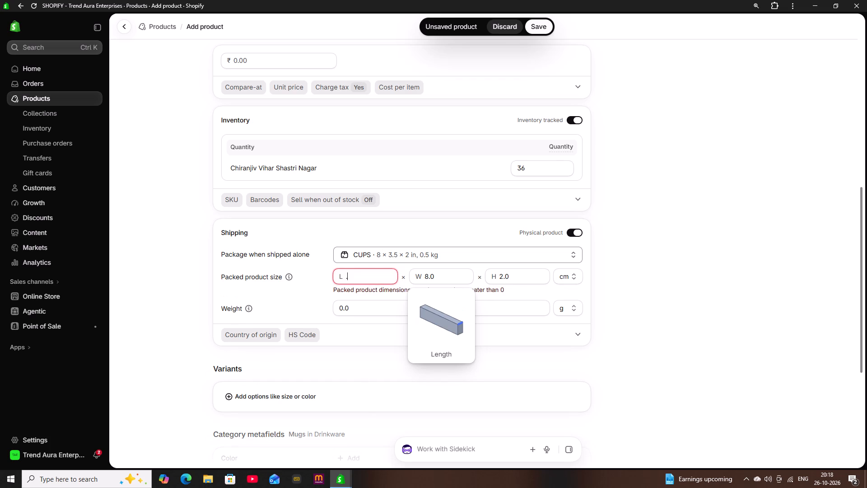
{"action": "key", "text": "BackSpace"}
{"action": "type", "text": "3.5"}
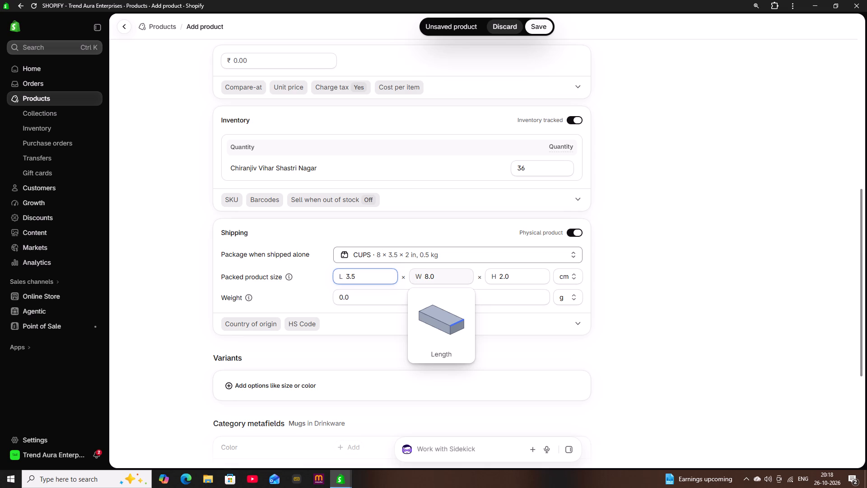
Set the packed product length to 8 cm.
{"action": "key", "text": "BackSpace"}
{"action": "key", "text": "BackSpace"}
{"action": "key", "text": "BackSpace"}
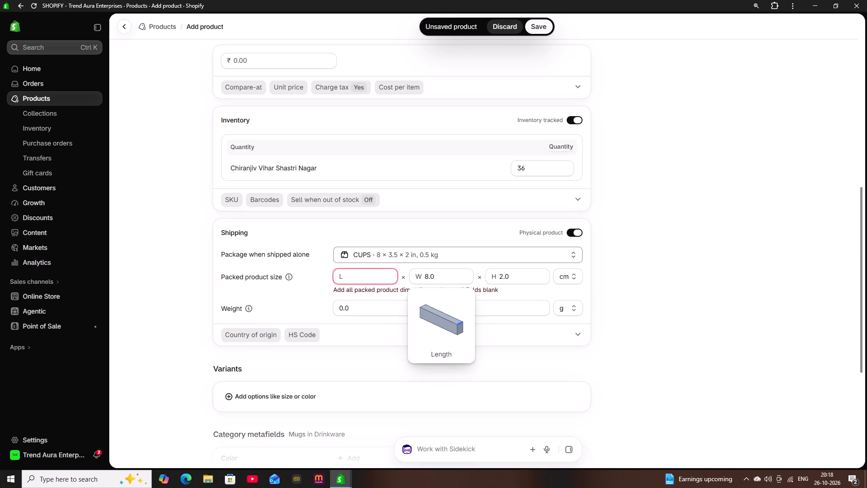
{"action": "key", "text": "8"}
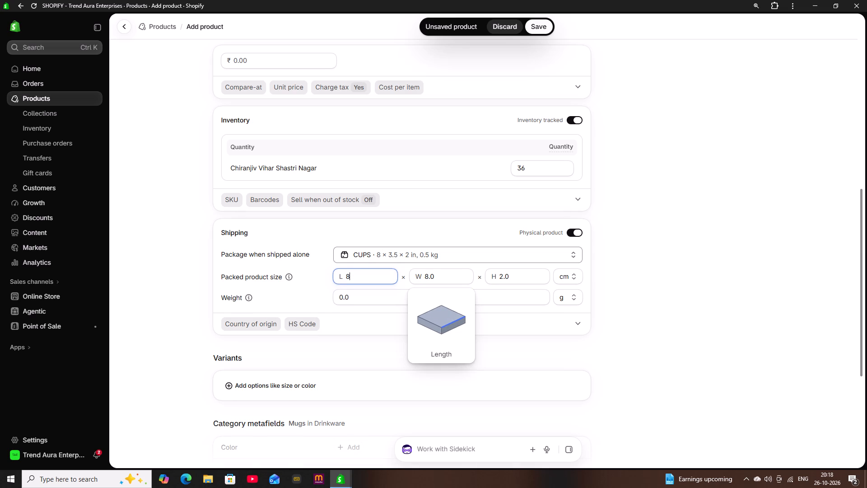
Set the packed product height to 8 cm.
{"action": "left_click", "coordinate": [527, 278]}
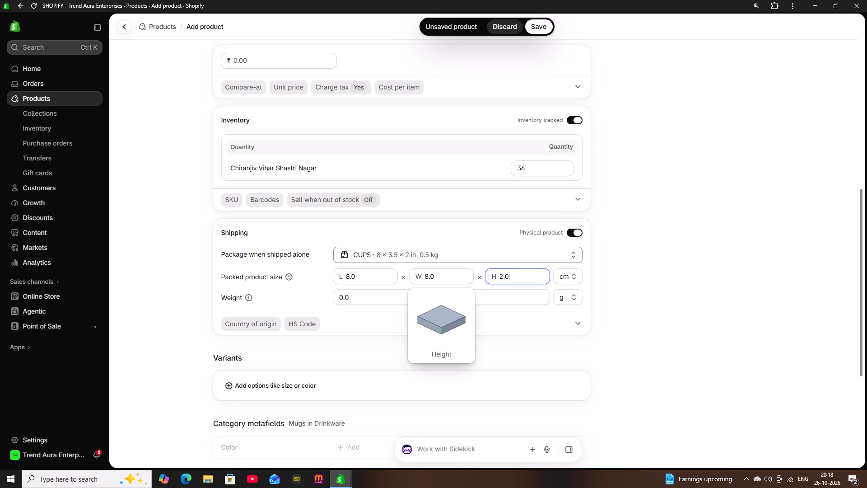
{"action": "key", "text": "BackSpace"}
{"action": "key", "text": "BackSpace"}
{"action": "key", "text": "BackSpace"}
{"action": "key", "text": "5"}
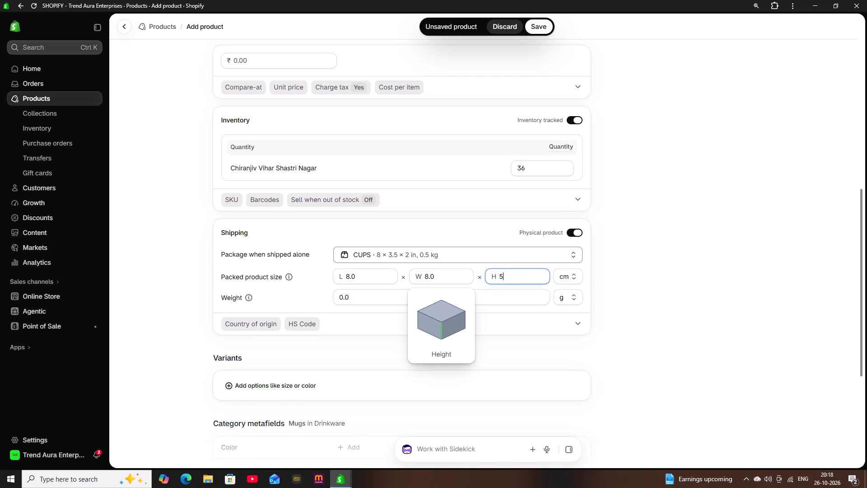
{"action": "key", "text": "BackSpace"}
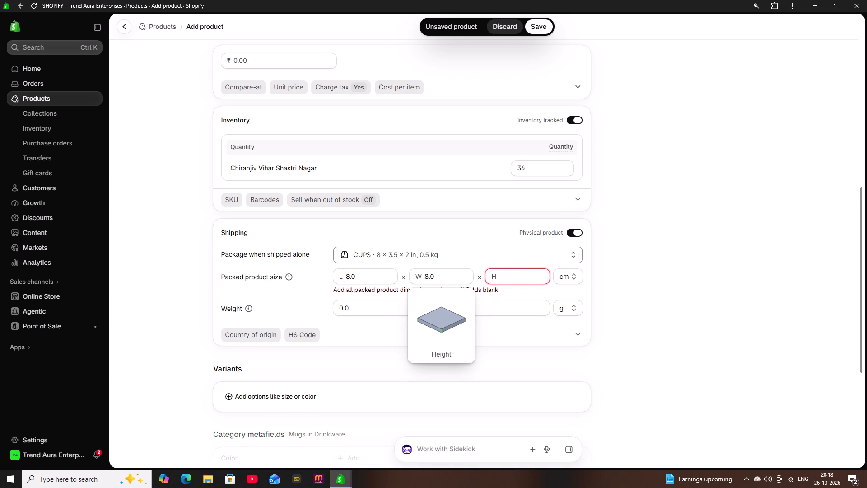
{"action": "key", "text": "8"}
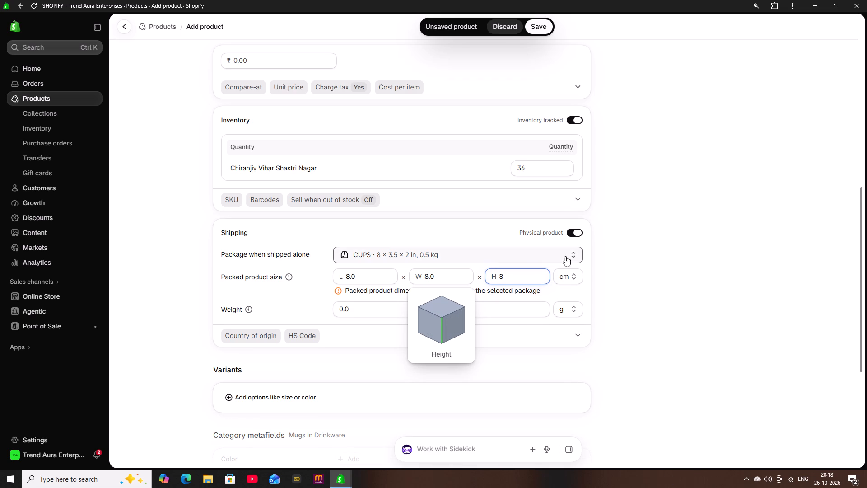
Set the packed product width to 3.5 cm.
{"action": "left_click", "coordinate": [380, 276]}
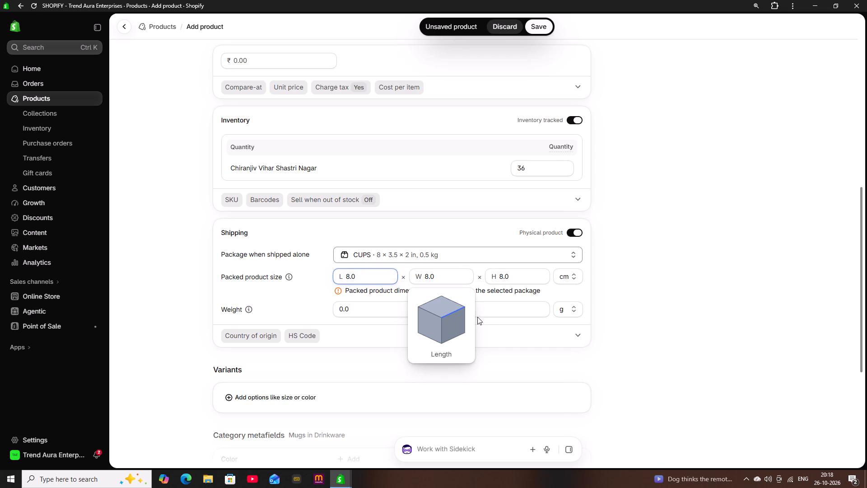
{"action": "left_click", "coordinate": [436, 272]}
{"action": "key", "text": "BackSpace"}
{"action": "key", "text": "BackSpace"}
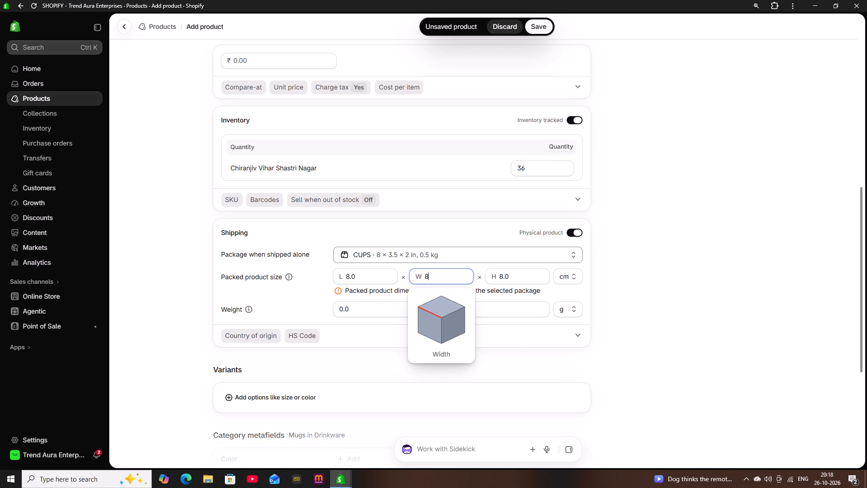
{"action": "key", "text": "BackSpace"}
{"action": "type", "text": "3.5"}
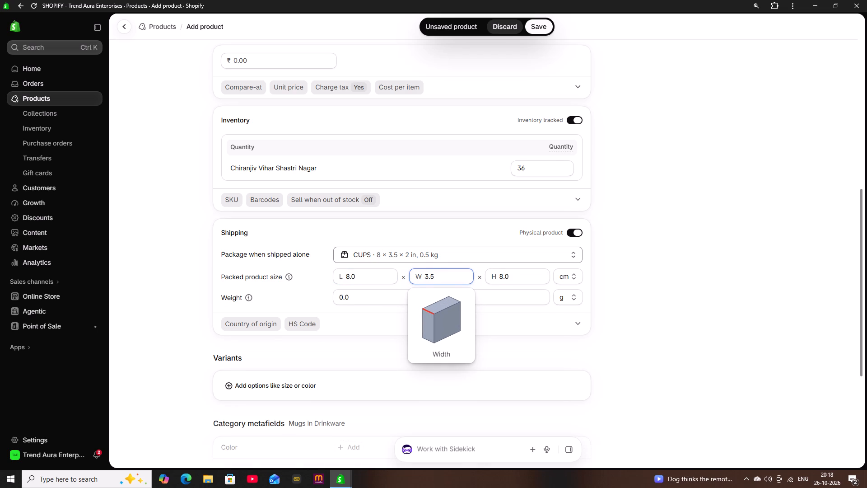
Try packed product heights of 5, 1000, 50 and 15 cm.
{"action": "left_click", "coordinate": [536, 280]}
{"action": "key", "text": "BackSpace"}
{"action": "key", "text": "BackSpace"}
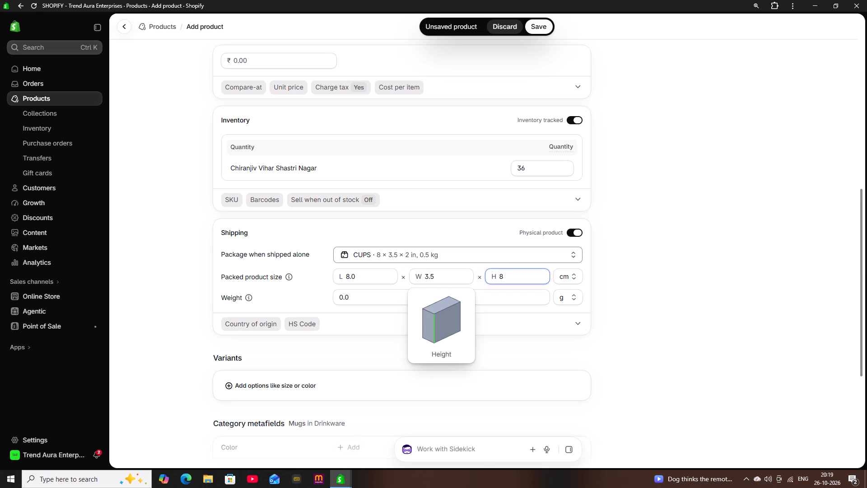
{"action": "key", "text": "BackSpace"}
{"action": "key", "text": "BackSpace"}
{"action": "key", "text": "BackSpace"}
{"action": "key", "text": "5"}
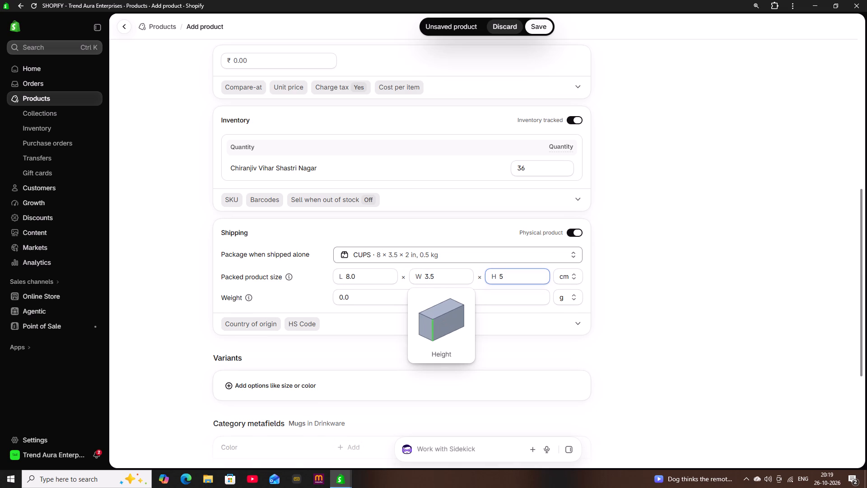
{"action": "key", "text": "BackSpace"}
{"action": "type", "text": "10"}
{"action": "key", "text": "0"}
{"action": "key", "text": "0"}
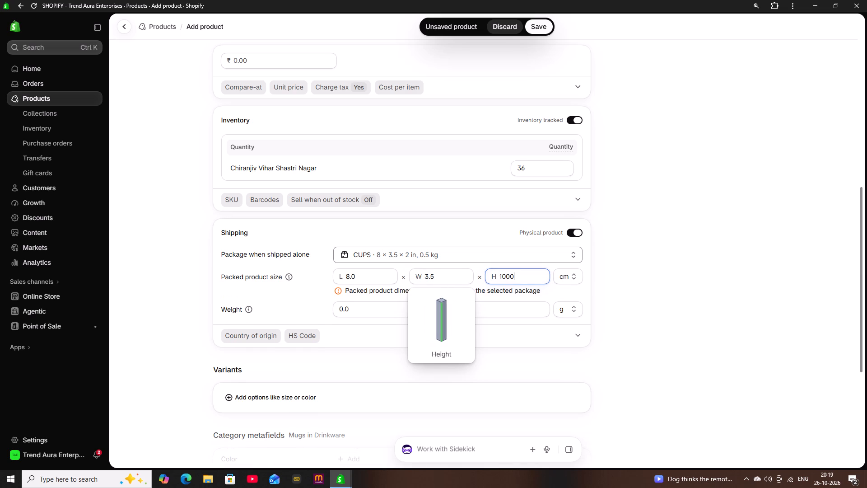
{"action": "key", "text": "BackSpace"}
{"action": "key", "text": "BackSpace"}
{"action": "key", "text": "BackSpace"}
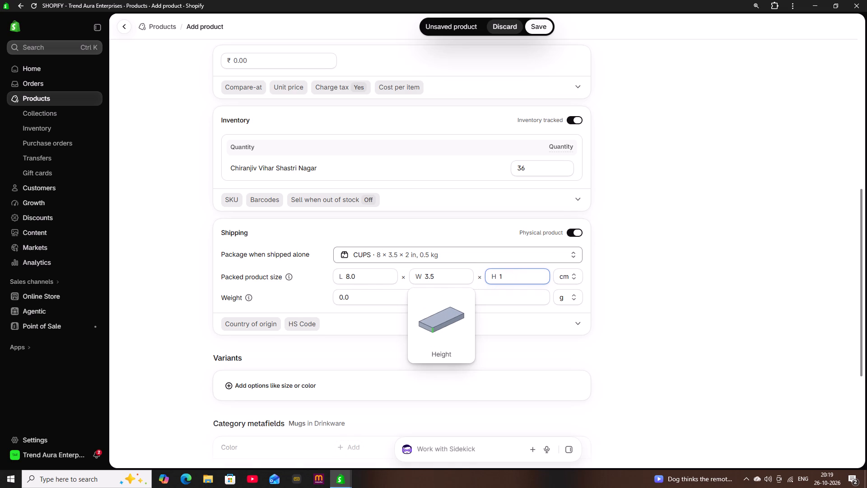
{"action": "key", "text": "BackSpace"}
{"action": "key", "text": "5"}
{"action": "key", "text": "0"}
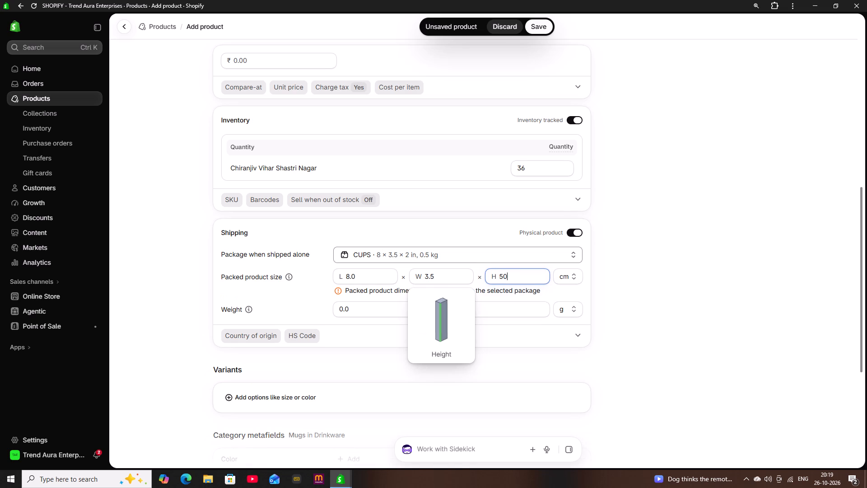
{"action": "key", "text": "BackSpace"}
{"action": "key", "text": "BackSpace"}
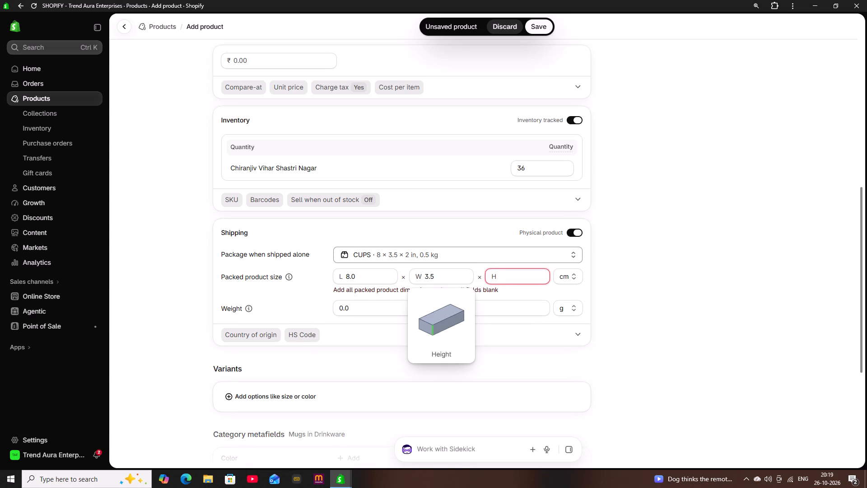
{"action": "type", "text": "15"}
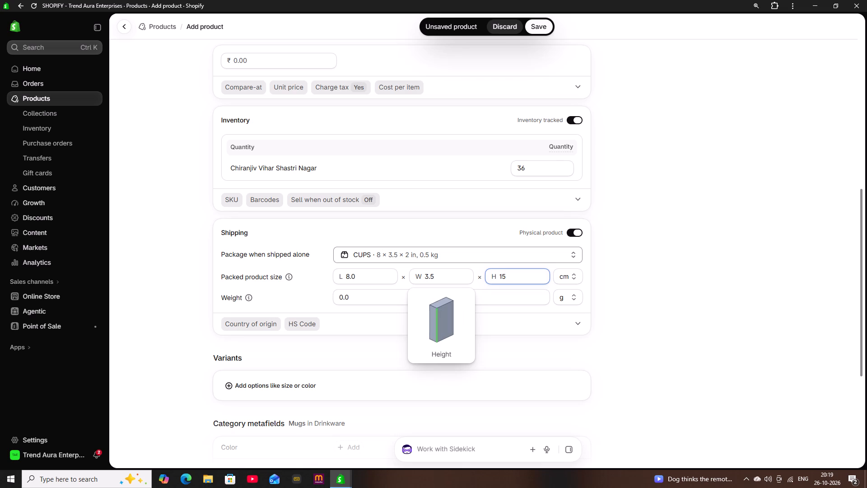
Set the packed product height to 10 cm.
{"action": "key", "text": "BackSpace"}
{"action": "key", "text": "BackSpace"}
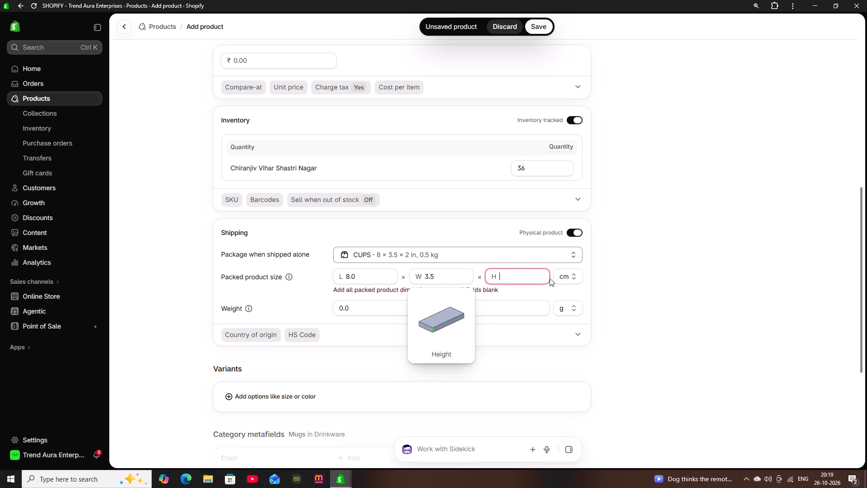
{"action": "type", "text": "10"}
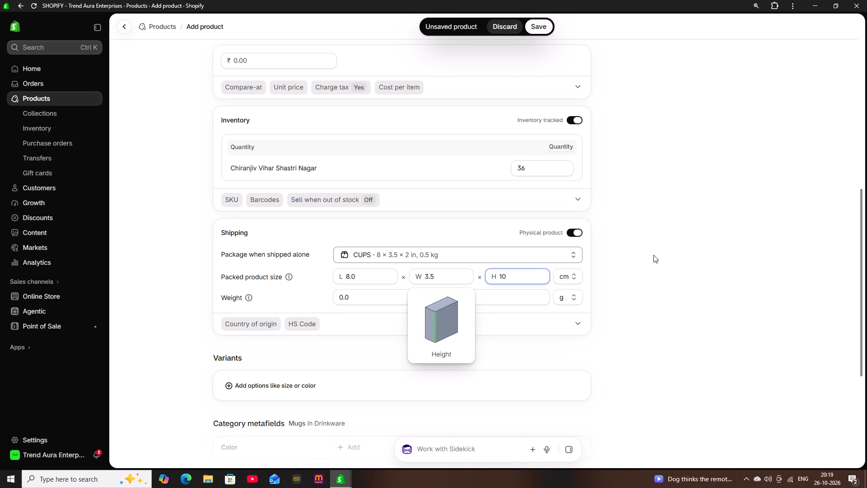
{"action": "left_click", "coordinate": [694, 248]}
Expand the additional shipping details and set the country/region of origin to India.
{"action": "scroll", "coordinate": [569, 284], "scroll_direction": "down", "scroll_amount": 3}
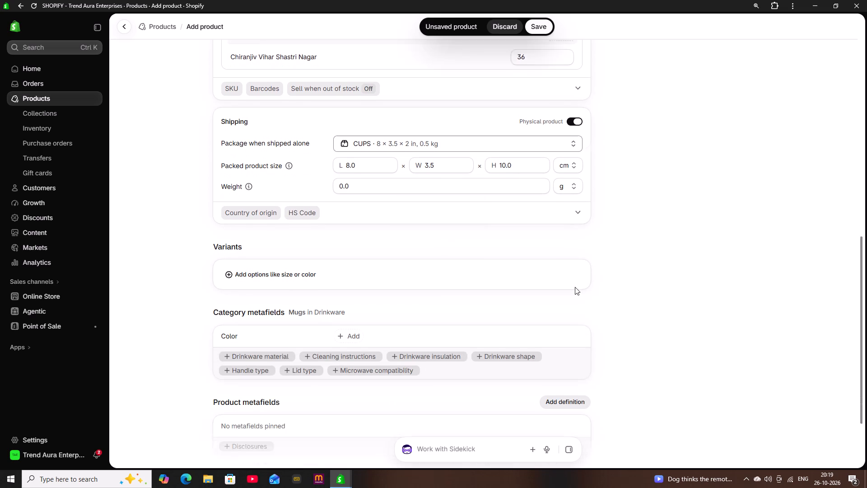
{"action": "left_click", "coordinate": [248, 184]}
{"action": "left_click", "coordinate": [278, 221]}
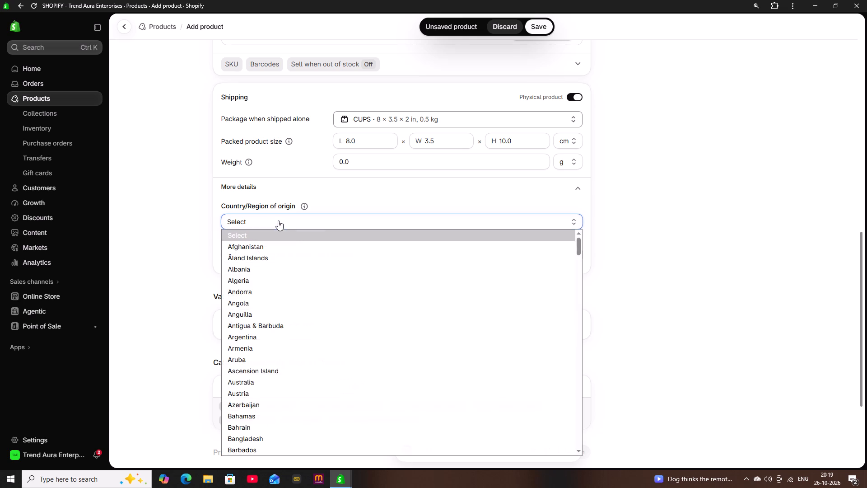
{"action": "scroll", "coordinate": [269, 292], "scroll_direction": "down", "scroll_amount": 2}
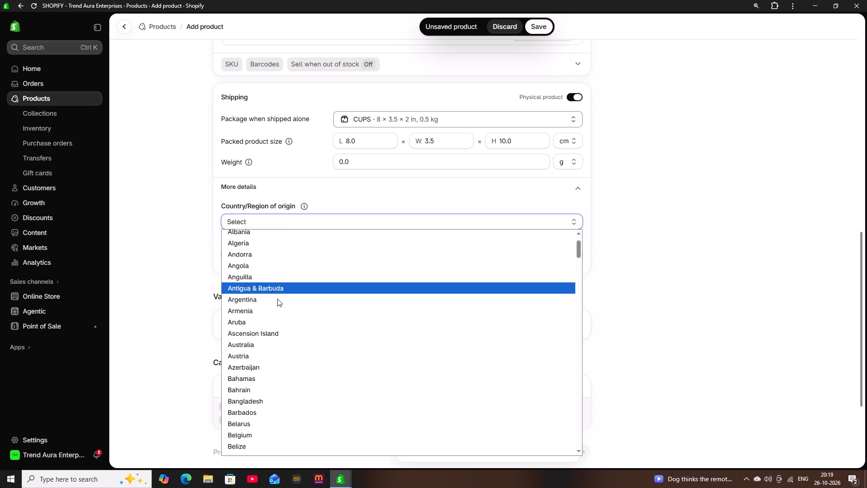
{"action": "scroll", "coordinate": [277, 299], "scroll_direction": "down", "scroll_amount": 6}
{"action": "scroll", "coordinate": [282, 411], "scroll_direction": "down", "scroll_amount": 3}
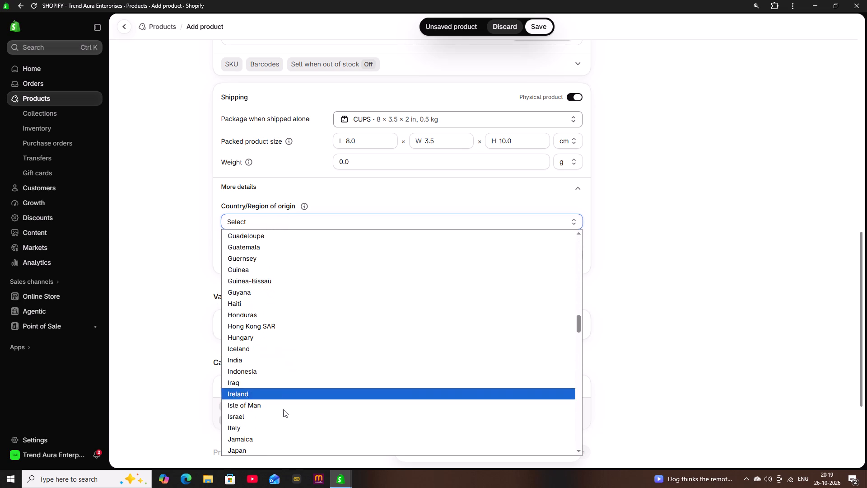
{"action": "left_click", "coordinate": [269, 357]}
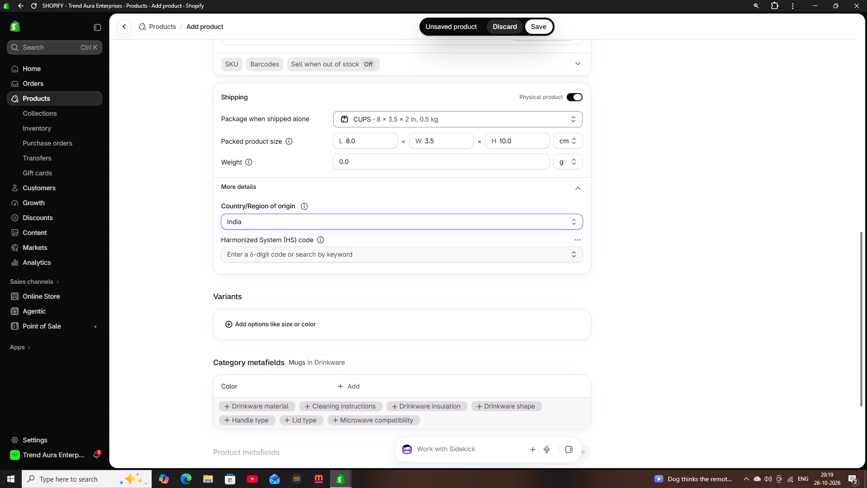
Open the Harmonized System (HS) code for entry.
{"action": "left_click", "coordinate": [328, 257]}
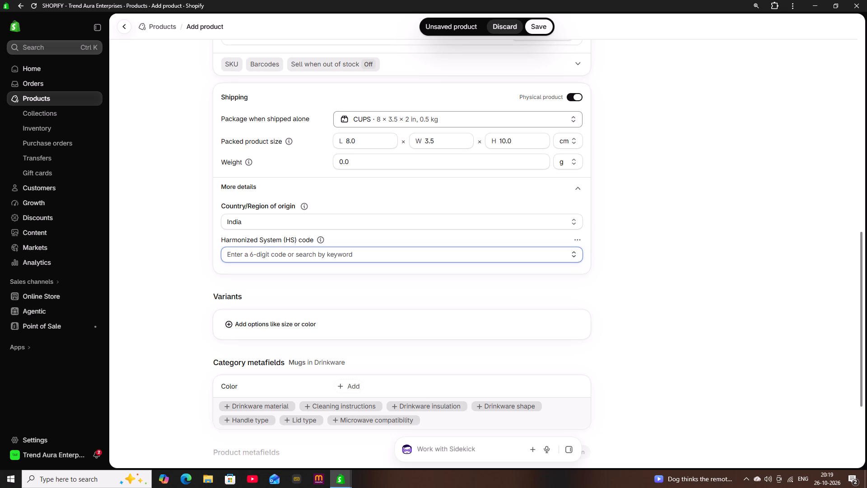
{"action": "key", "text": "space"}
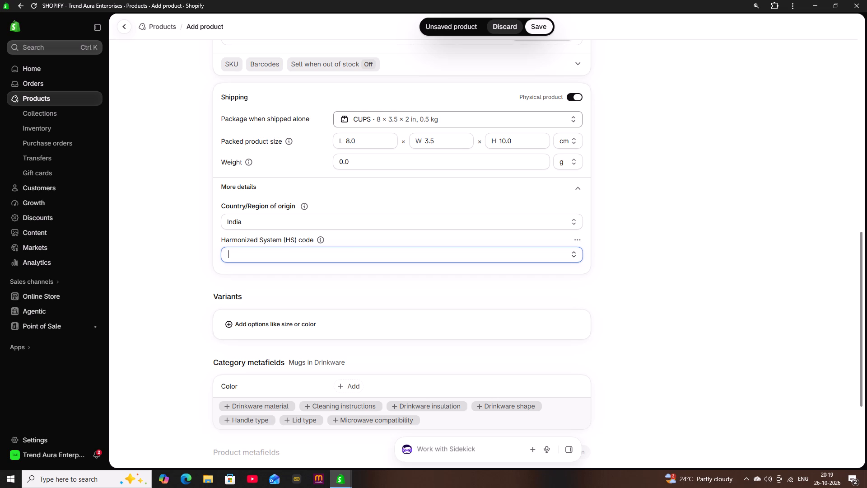
Review the product form's metafields, search engine listing, shipping, inventory, price, media and description sections.
{"action": "scroll", "coordinate": [593, 305], "scroll_direction": "down", "scroll_amount": 1}
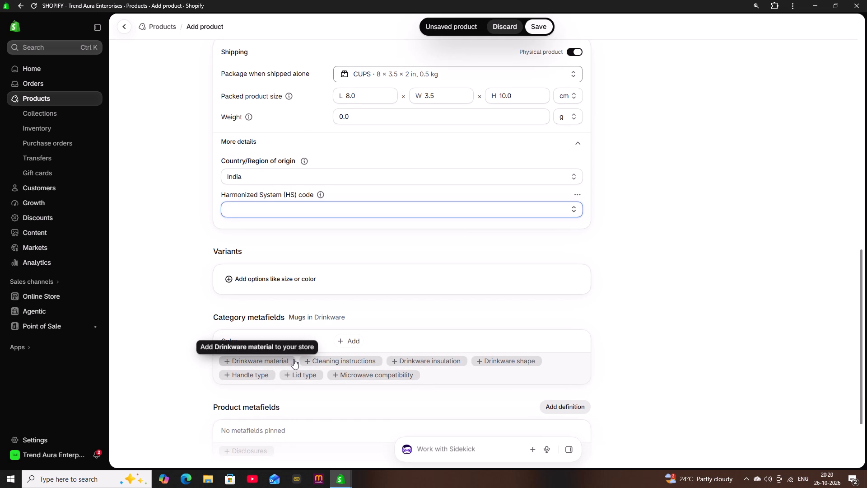
{"action": "scroll", "coordinate": [407, 366], "scroll_direction": "down", "scroll_amount": 2}
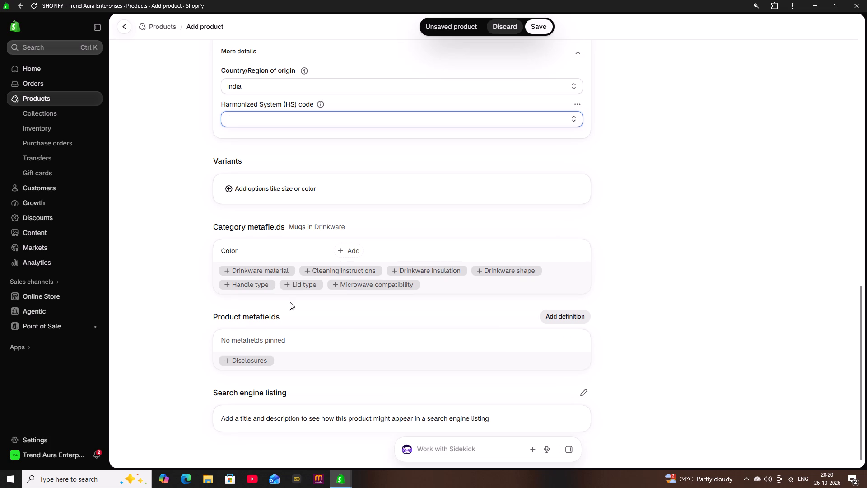
{"action": "scroll", "coordinate": [407, 351], "scroll_direction": "down", "scroll_amount": 2}
{"action": "scroll", "coordinate": [653, 362], "scroll_direction": "up", "scroll_amount": 3}
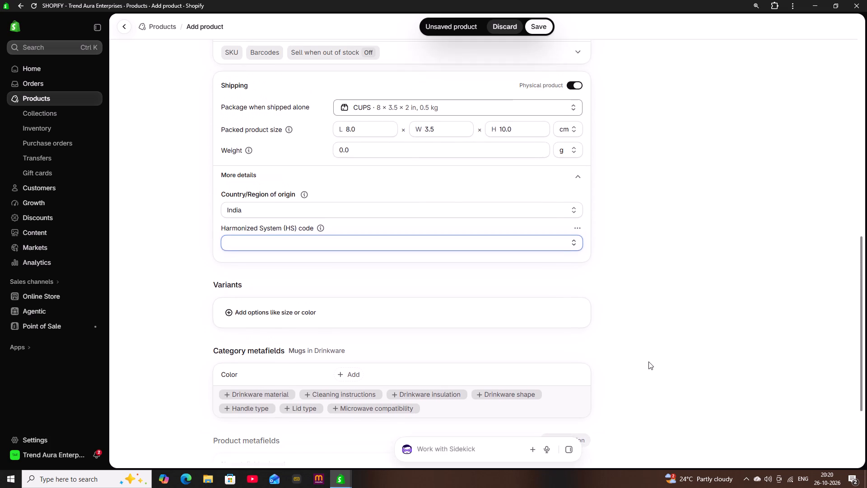
{"action": "scroll", "coordinate": [648, 361], "scroll_direction": "up", "scroll_amount": 4}
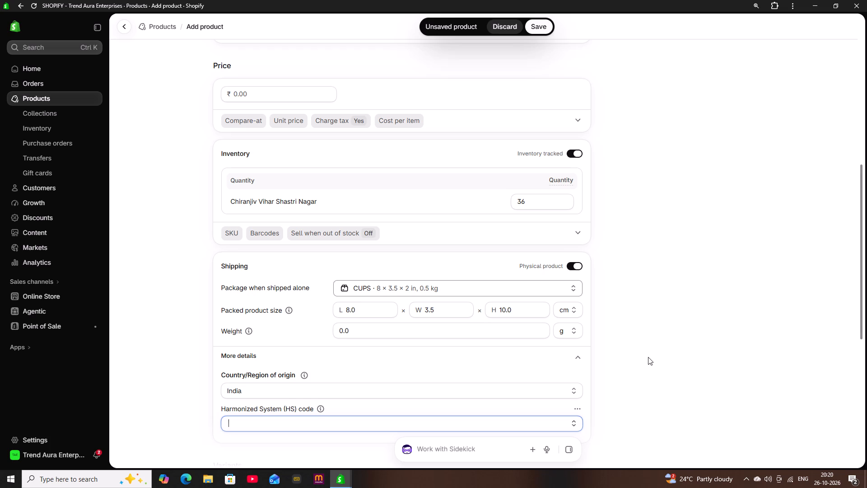
{"action": "scroll", "coordinate": [639, 349], "scroll_direction": "up", "scroll_amount": 3}
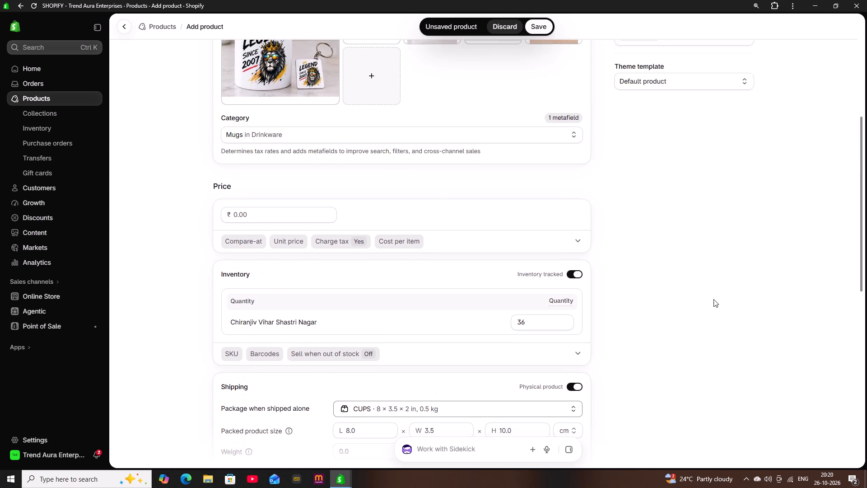
{"action": "scroll", "coordinate": [713, 298], "scroll_direction": "up", "scroll_amount": 3}
{"action": "scroll", "coordinate": [694, 336], "scroll_direction": "down", "scroll_amount": 1}
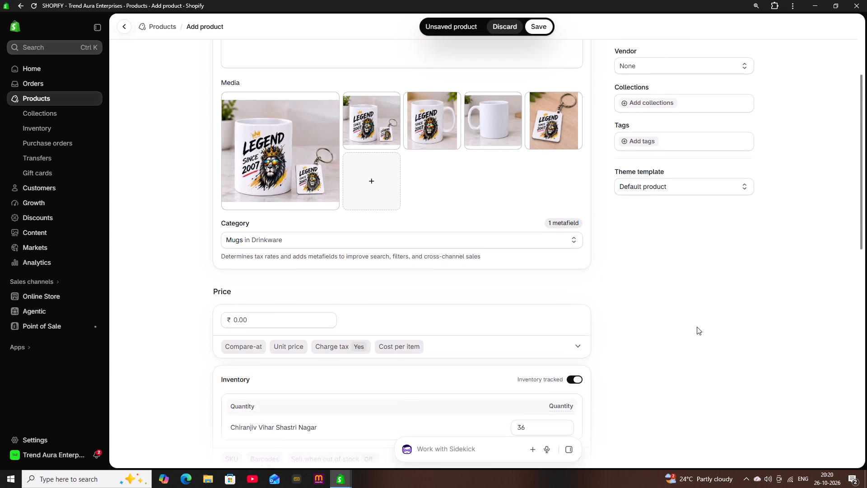
{"action": "scroll", "coordinate": [698, 325], "scroll_direction": "up", "scroll_amount": 4}
{"action": "scroll", "coordinate": [693, 346], "scroll_direction": "down", "scroll_amount": 5}
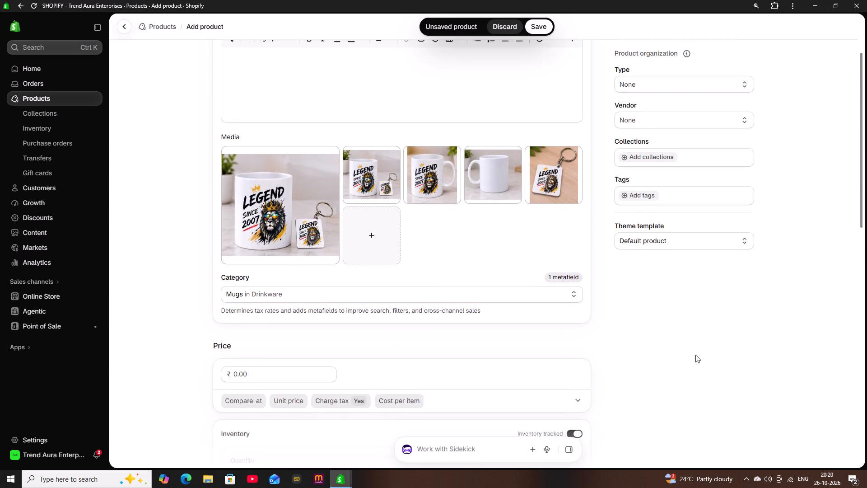
{"action": "scroll", "coordinate": [695, 353], "scroll_direction": "down", "scroll_amount": 1}
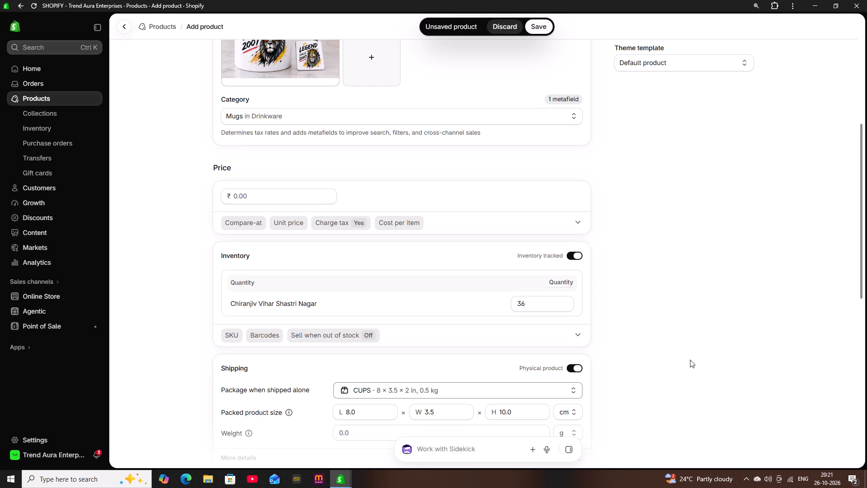
{"action": "scroll", "coordinate": [662, 368], "scroll_direction": "up", "scroll_amount": 2}
{"action": "scroll", "coordinate": [561, 322], "scroll_direction": "up", "scroll_amount": 1}
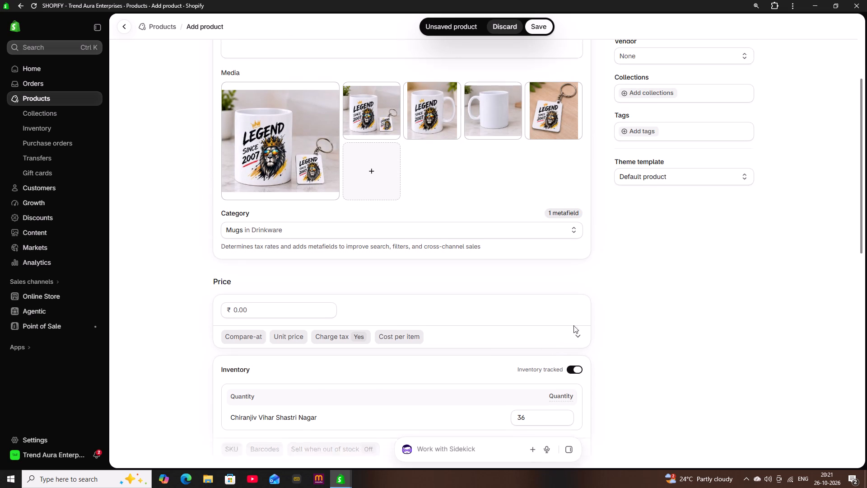
{"action": "scroll", "coordinate": [687, 338], "scroll_direction": "up", "scroll_amount": 2}
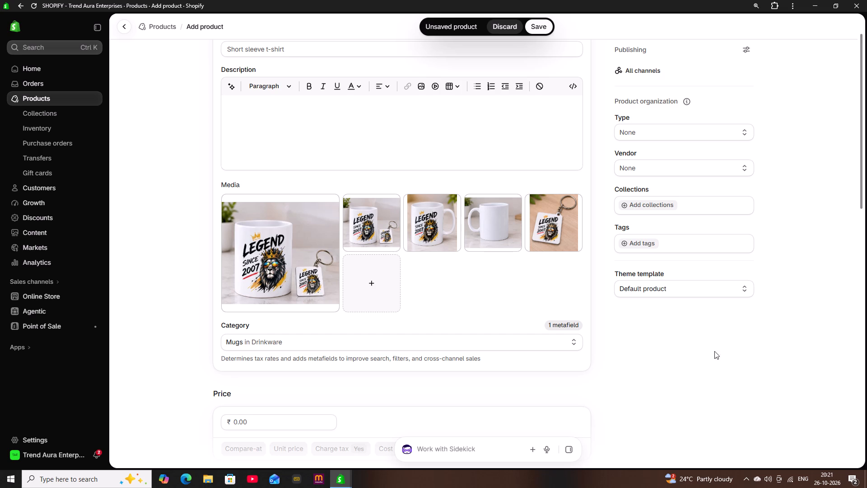
Look up HS code 69120010 and assign the 6912.00 ceramic tableware and kitchenware code to the product.
{"action": "scroll", "coordinate": [722, 356], "scroll_direction": "down", "scroll_amount": 2}
{"action": "scroll", "coordinate": [576, 343], "scroll_direction": "down", "scroll_amount": 3}
{"action": "scroll", "coordinate": [616, 341], "scroll_direction": "down", "scroll_amount": 3}
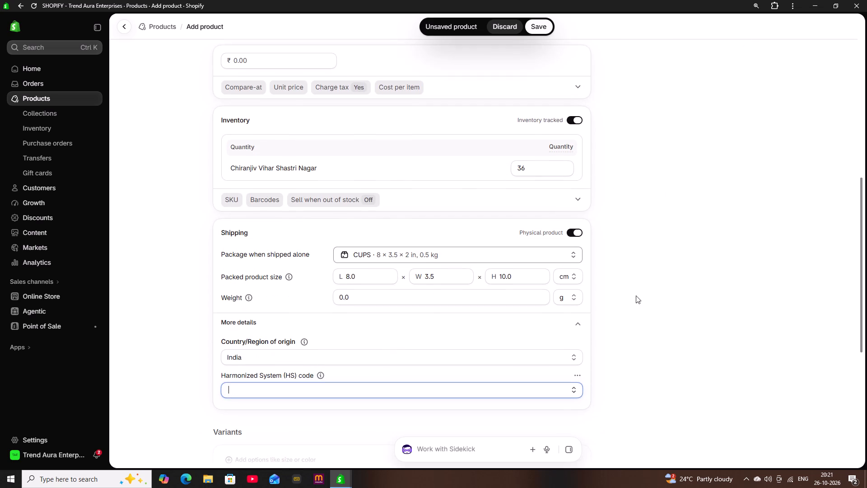
{"action": "scroll", "coordinate": [642, 296], "scroll_direction": "down", "scroll_amount": 3}
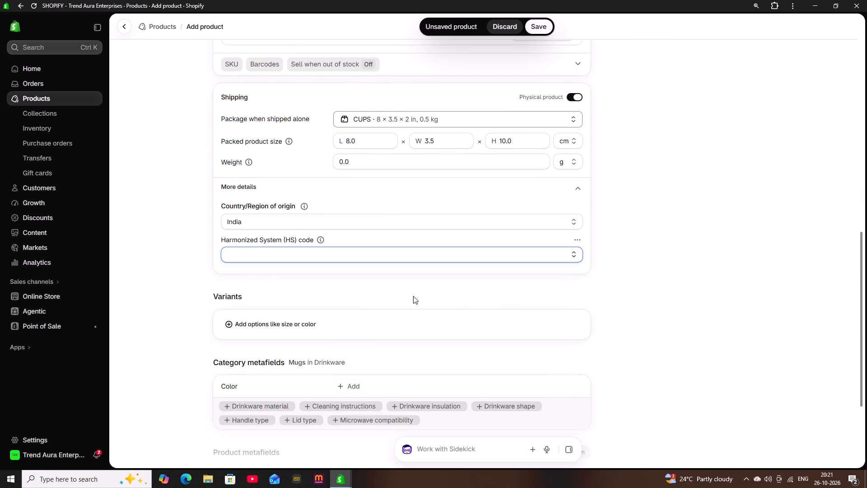
{"action": "left_click", "coordinate": [311, 256]}
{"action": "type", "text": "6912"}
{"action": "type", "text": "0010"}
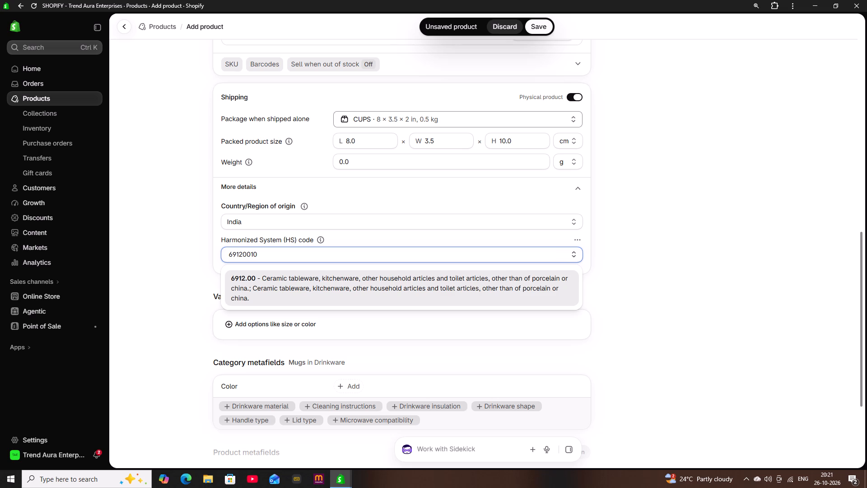
{"action": "left_click", "coordinate": [328, 281]}
Review the product form's shipping, variants, metafields, search engine listing, inventory, price, media and category sections.
{"action": "scroll", "coordinate": [368, 286], "scroll_direction": "down", "scroll_amount": 1}
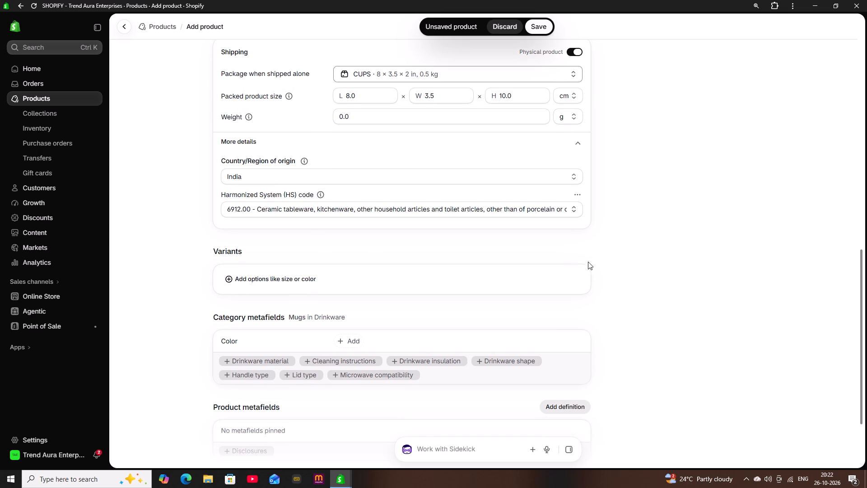
{"action": "scroll", "coordinate": [593, 263], "scroll_direction": "down", "scroll_amount": 1}
{"action": "scroll", "coordinate": [338, 268], "scroll_direction": "down", "scroll_amount": 2}
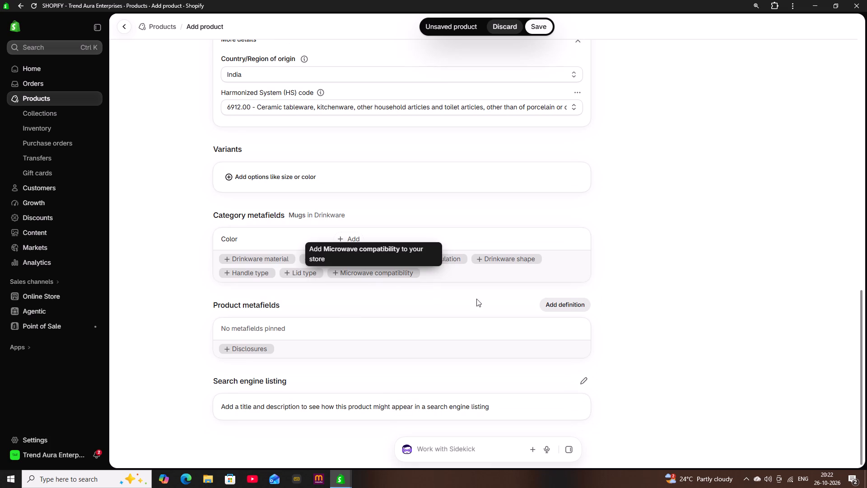
{"action": "scroll", "coordinate": [558, 306], "scroll_direction": "down", "scroll_amount": 1}
{"action": "scroll", "coordinate": [594, 305], "scroll_direction": "up", "scroll_amount": 7}
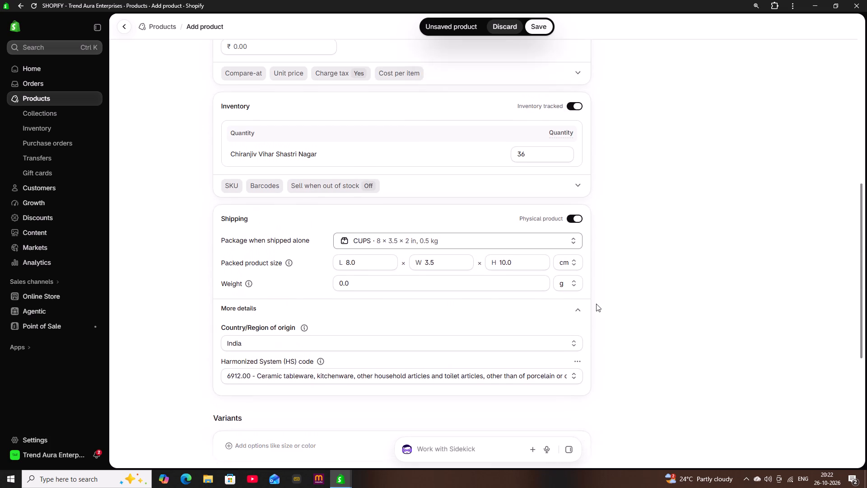
{"action": "scroll", "coordinate": [596, 304], "scroll_direction": "up", "scroll_amount": 3}
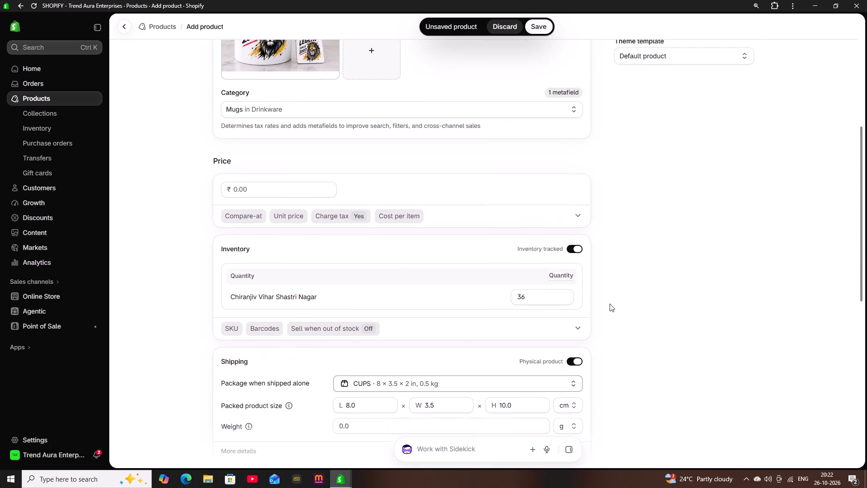
{"action": "scroll", "coordinate": [612, 309], "scroll_direction": "down", "scroll_amount": 4}
{"action": "scroll", "coordinate": [612, 310], "scroll_direction": "up", "scroll_amount": 2}
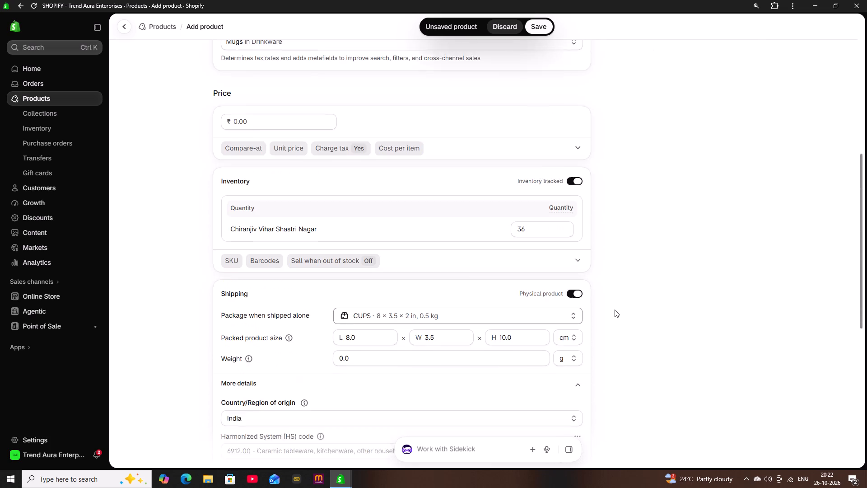
{"action": "scroll", "coordinate": [615, 310], "scroll_direction": "up", "scroll_amount": 5}
{"action": "scroll", "coordinate": [616, 309], "scroll_direction": "down", "scroll_amount": 4}
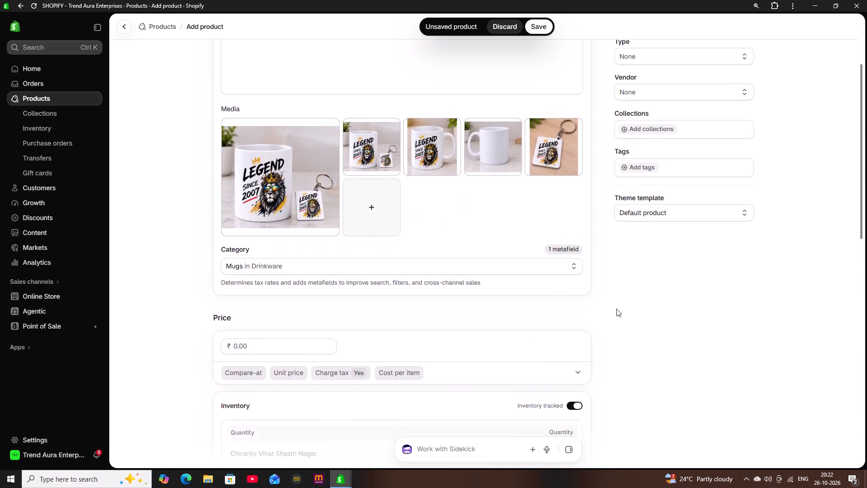
{"action": "scroll", "coordinate": [616, 309], "scroll_direction": "down", "scroll_amount": 5}
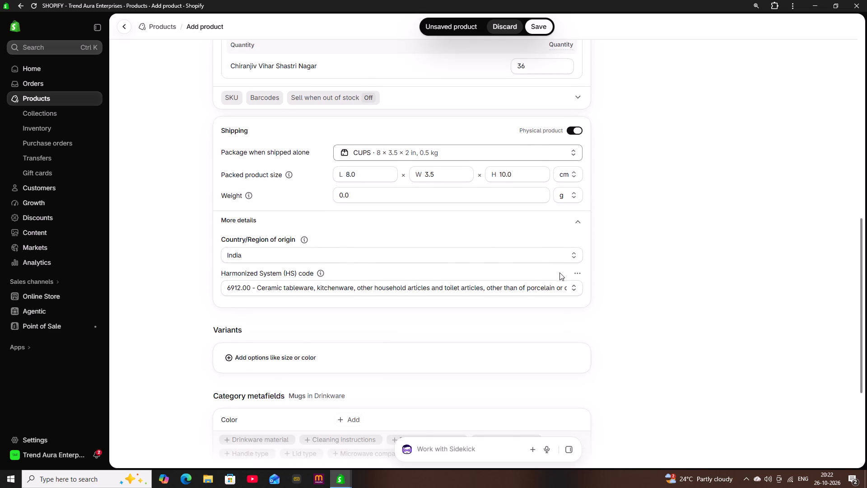
{"action": "scroll", "coordinate": [563, 277], "scroll_direction": "down", "scroll_amount": 1}
Examine the available package options for shipping the product alone.
{"action": "scroll", "coordinate": [567, 277], "scroll_direction": "up", "scroll_amount": 3}
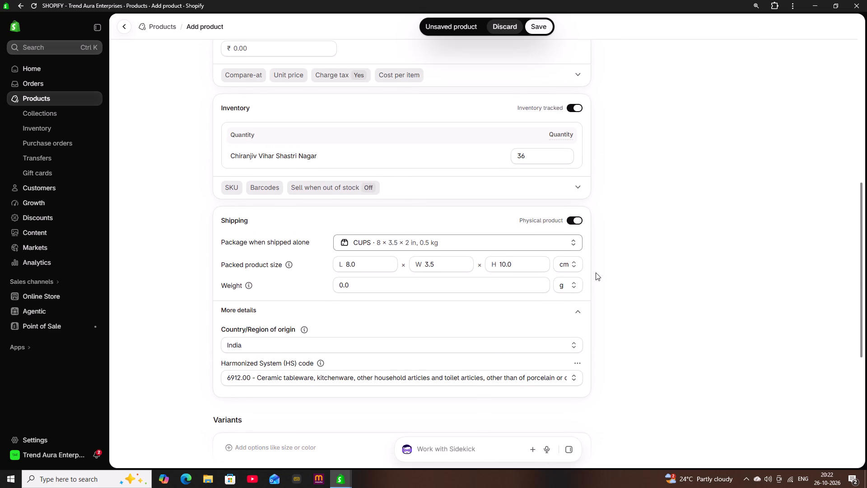
{"action": "left_click", "coordinate": [546, 248]}
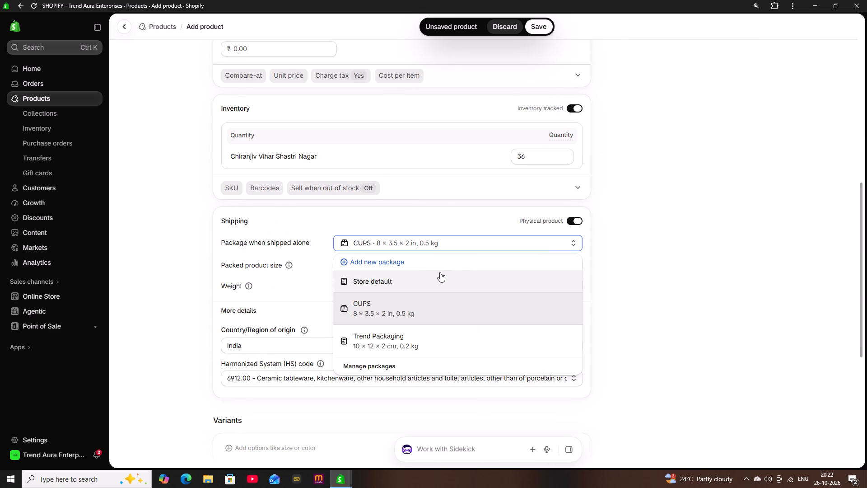
{"action": "right_click", "coordinate": [376, 305]}
{"action": "left_click", "coordinate": [655, 267]}
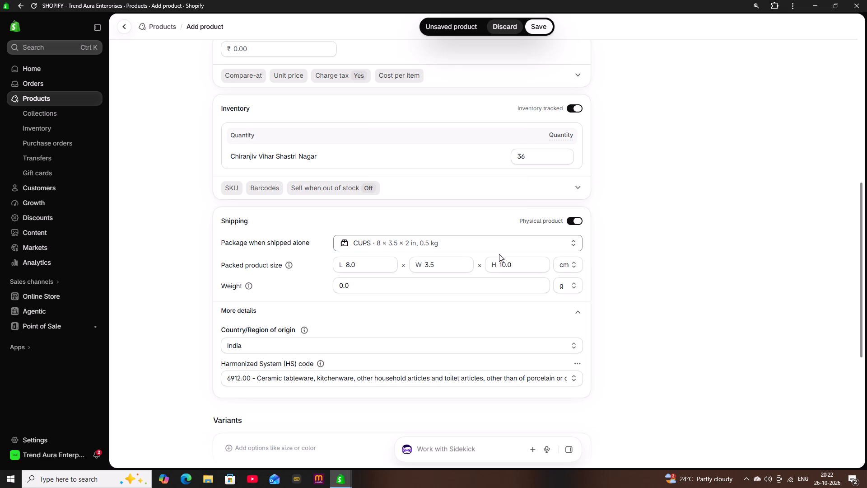
{"action": "left_click", "coordinate": [493, 252]}
{"action": "left_click", "coordinate": [492, 248]}
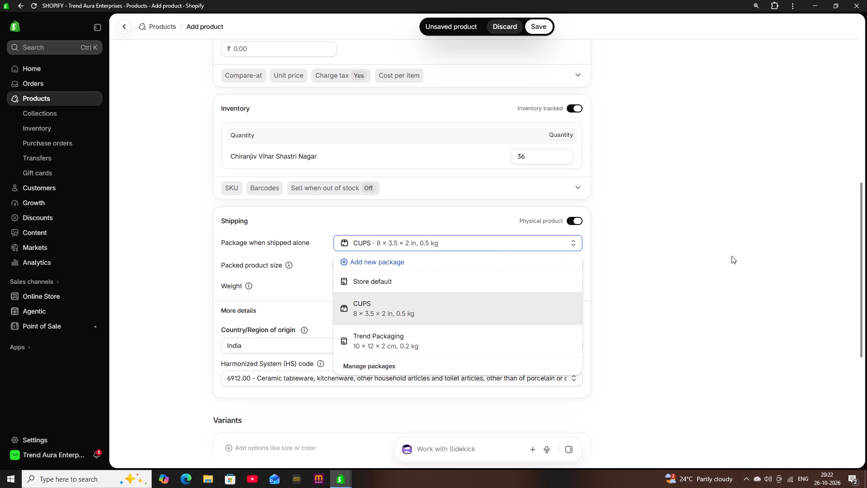
{"action": "left_click", "coordinate": [732, 256]}
{"action": "scroll", "coordinate": [662, 266], "scroll_direction": "down", "scroll_amount": 1}
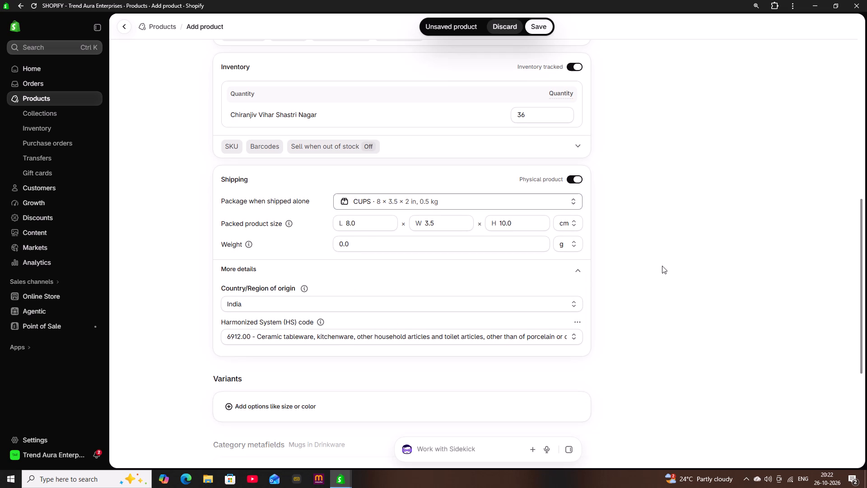
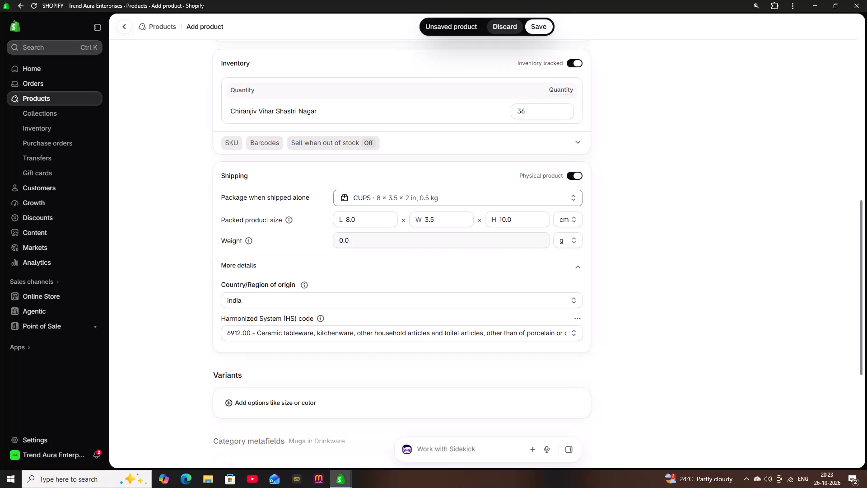
Set the product's shipping weight to 500 g.
{"action": "key", "text": "BackSpace"}
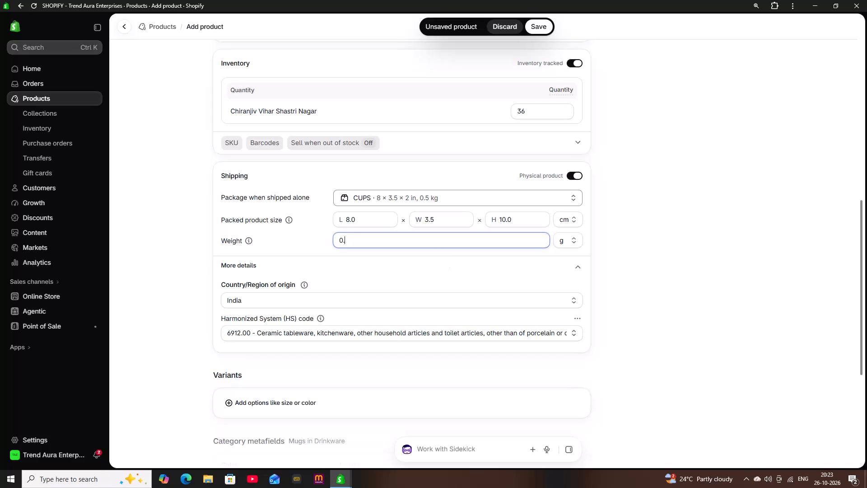
{"action": "key", "text": "BackSpace"}
{"action": "key", "text": "BackSpace"}
{"action": "key", "text": "BackSpace"}
{"action": "type", "text": "500"}
Switch the packed product size unit to inches and set the length to 9.
{"action": "left_click", "coordinate": [556, 218]}
{"action": "left_click", "coordinate": [560, 242]}
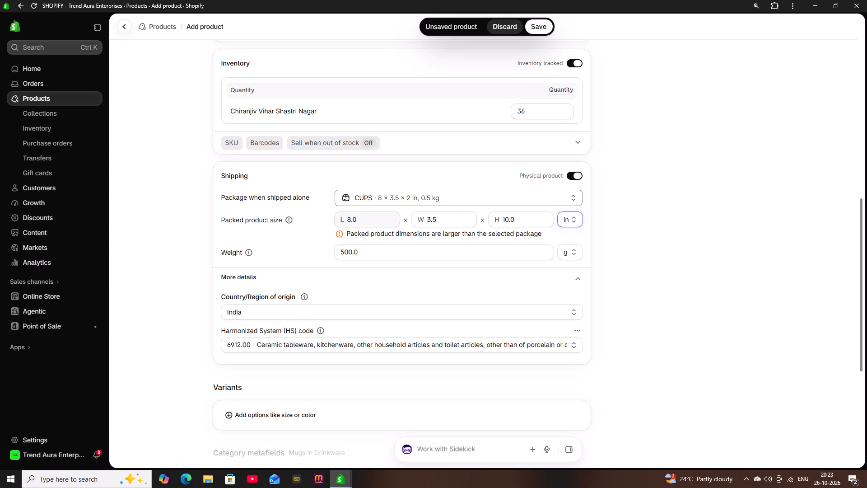
{"action": "left_click", "coordinate": [386, 218]}
{"action": "key", "text": "BackSpace"}
{"action": "key", "text": "BackSpace"}
{"action": "key", "text": "BackSpace"}
{"action": "key", "text": "9"}
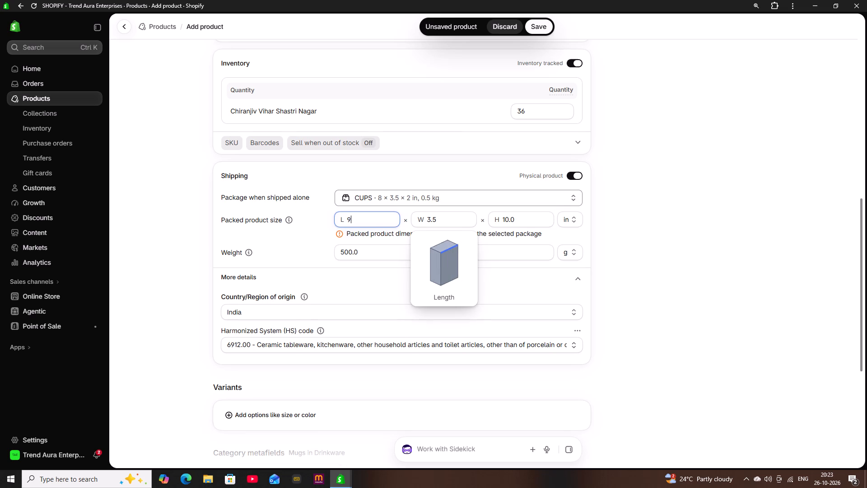
Set the packed product's width to 5 in and height to 5 in.
{"action": "left_click", "coordinate": [458, 214]}
{"action": "key", "text": "BackSpace"}
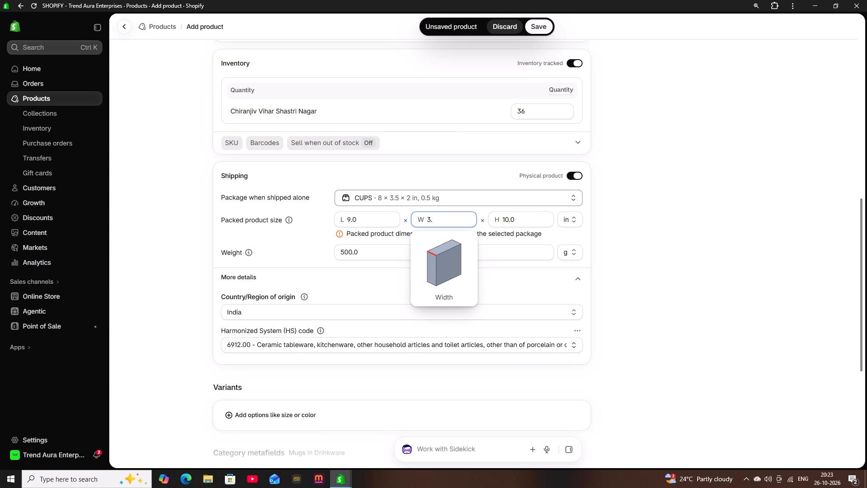
{"action": "key", "text": "BackSpace"}
{"action": "key", "text": "BackSpace"}
{"action": "key", "text": "BackSpace"}
{"action": "key", "text": "BackSpace"}
{"action": "key", "text": "5"}
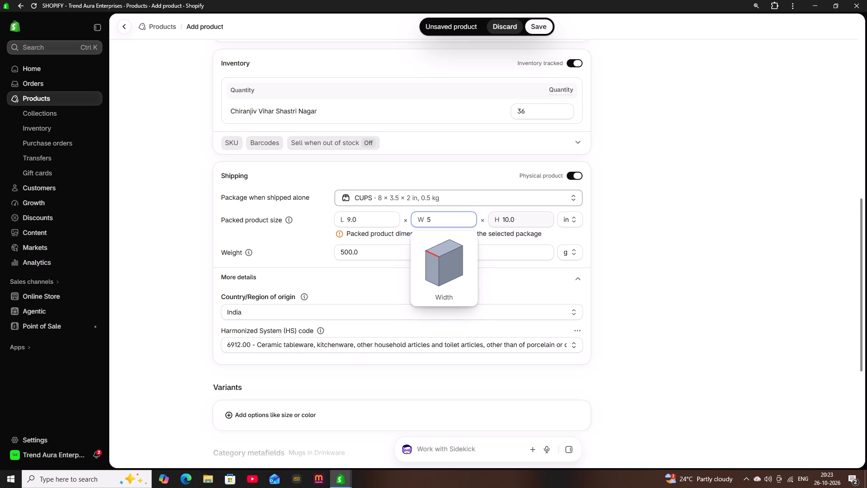
{"action": "left_click", "coordinate": [529, 218]}
{"action": "key", "text": "BackSpace"}
{"action": "key", "text": "BackSpace"}
{"action": "key", "text": "BackSpace"}
{"action": "key", "text": "BackSpace"}
{"action": "key", "text": "5"}
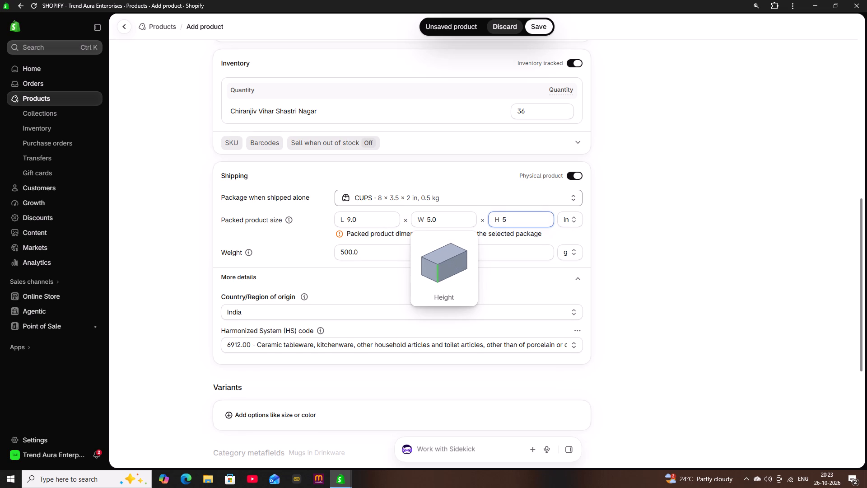
{"action": "left_click", "coordinate": [583, 216]}
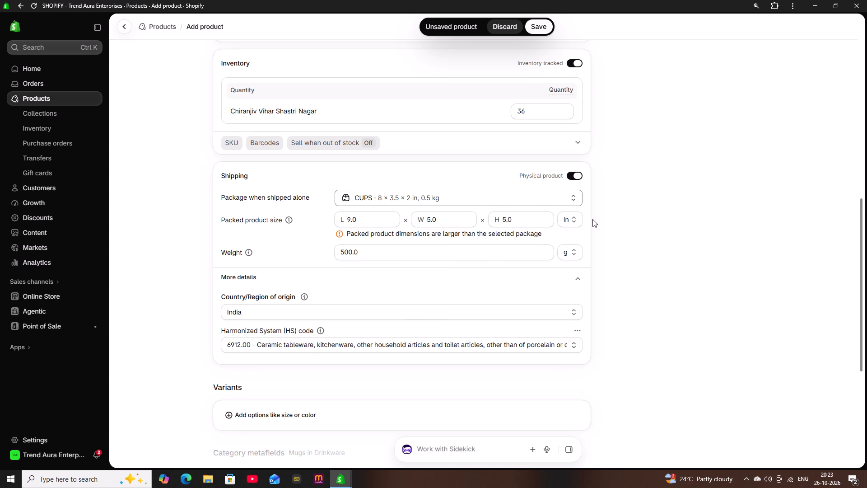
Start a new box package for shipping the product alone, with dimensions of 9 × 5 × 5 in.
{"action": "left_click", "coordinate": [495, 197]}
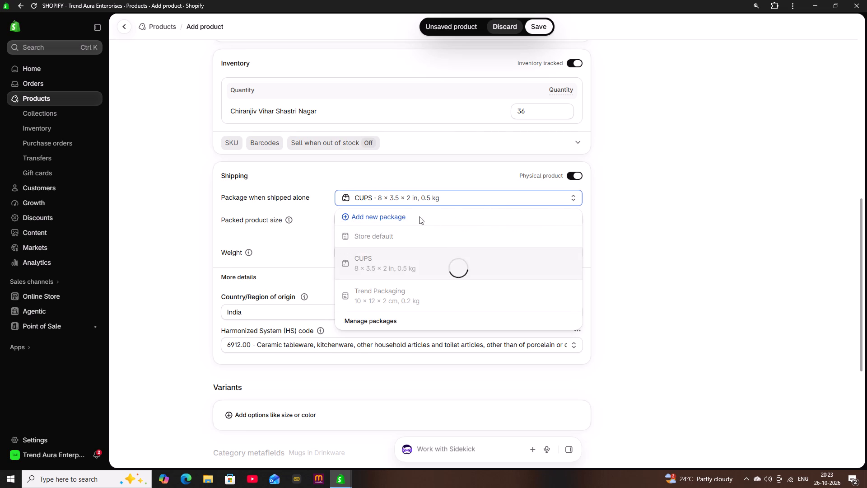
{"action": "left_click", "coordinate": [363, 215]}
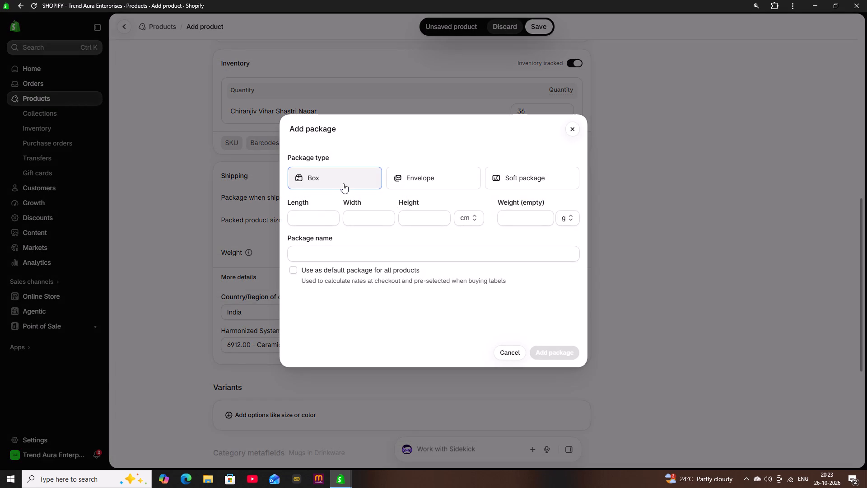
{"action": "left_click", "coordinate": [316, 218]}
{"action": "left_click", "coordinate": [473, 220]}
{"action": "left_click", "coordinate": [464, 241]}
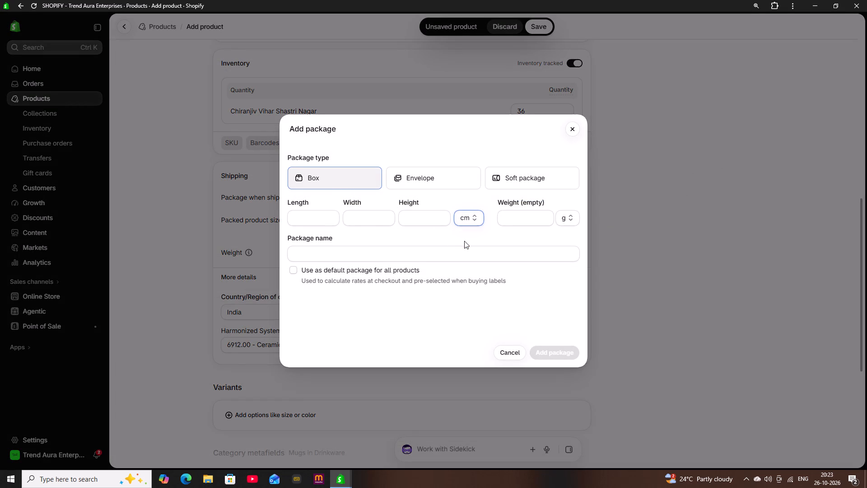
{"action": "left_click", "coordinate": [317, 216]}
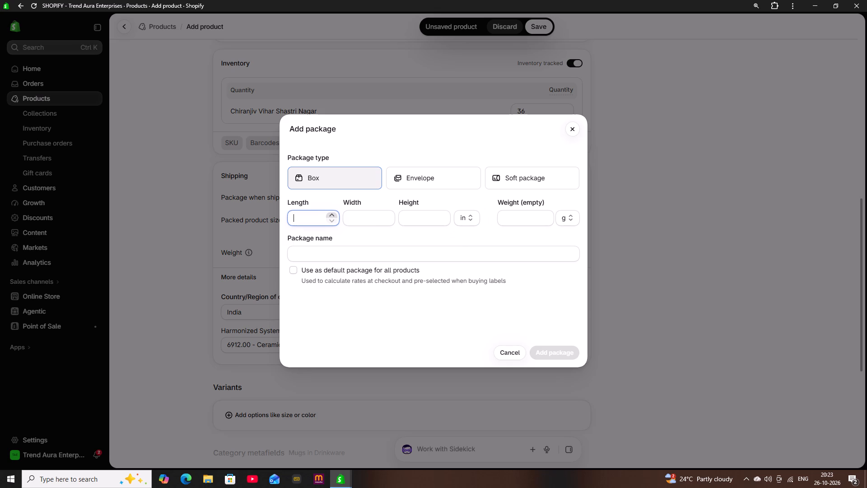
{"action": "key", "text": "9"}
{"action": "left_click", "coordinate": [354, 211]}
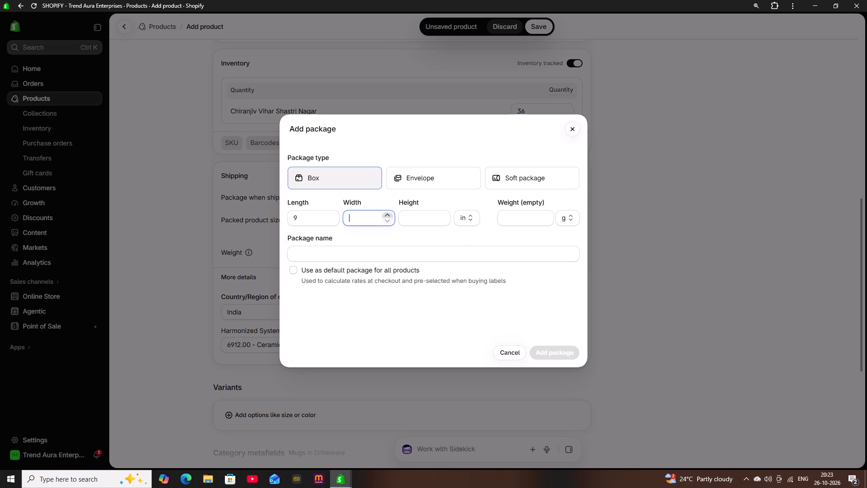
{"action": "key", "text": "5"}
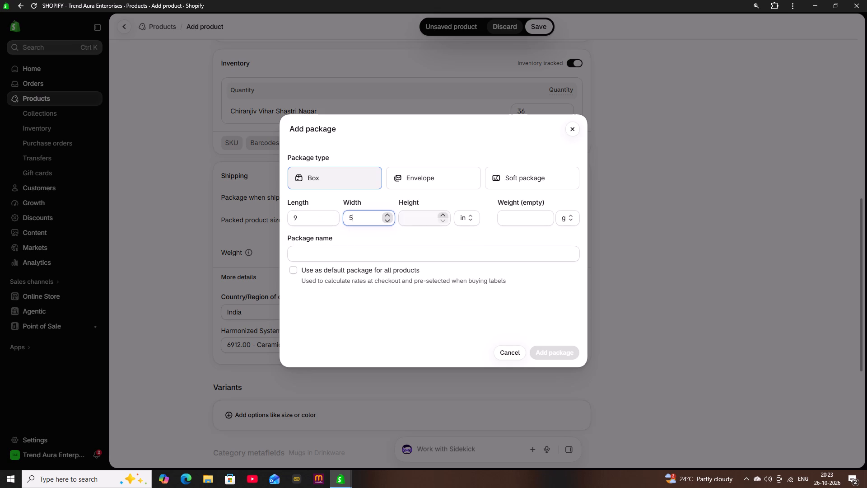
{"action": "left_click", "coordinate": [408, 216]}
{"action": "key", "text": "5"}
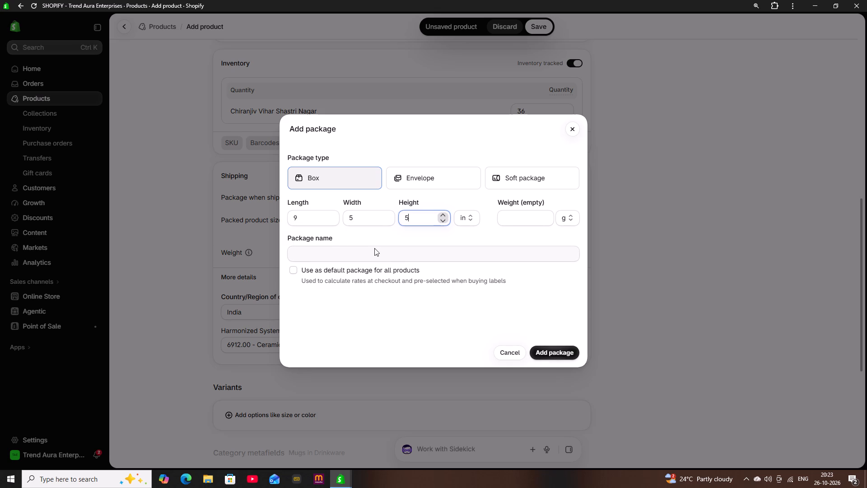
Name the new package CUPS PACKAGING and add it.
{"action": "left_click", "coordinate": [369, 249]}
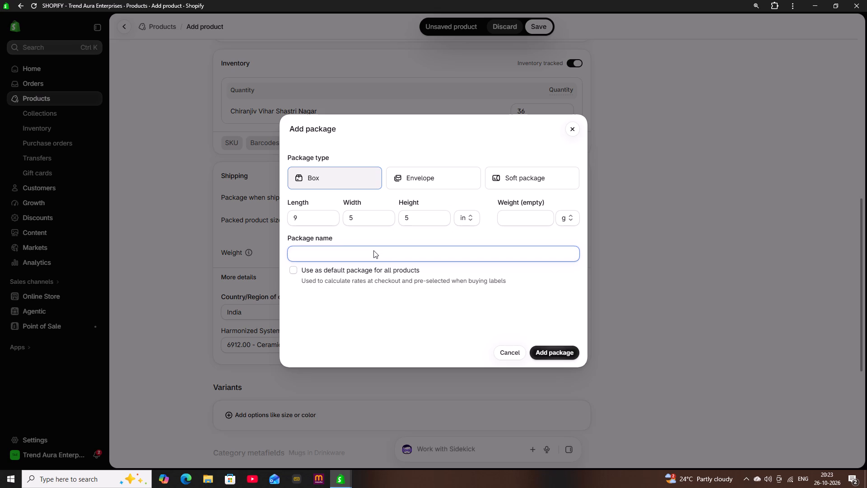
{"action": "type", "text": "CUPS"}
{"action": "key", "text": "space"}
{"action": "type", "text": "PAC"}
{"action": "type", "text": "KAG"}
{"action": "type", "text": "ING"}
{"action": "left_click", "coordinate": [545, 354]}
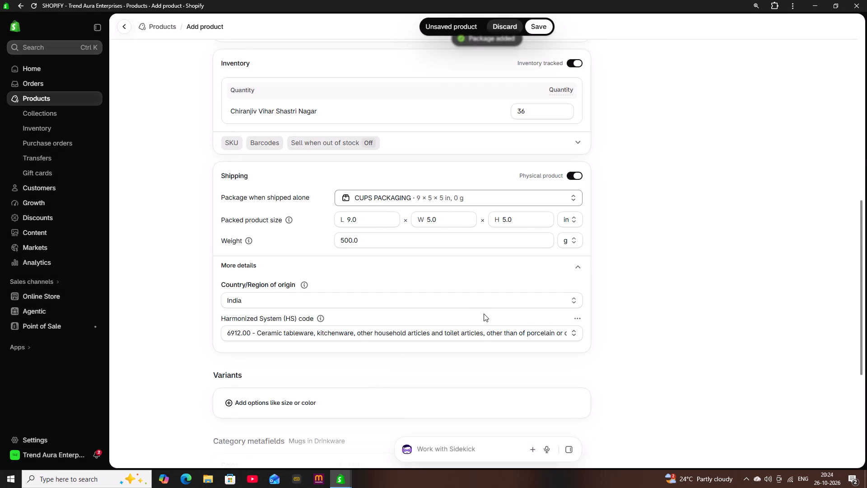
Change the package used when the product is shipped alone to Trend Packaging.
{"action": "scroll", "coordinate": [647, 221], "scroll_direction": "down", "scroll_amount": 1}
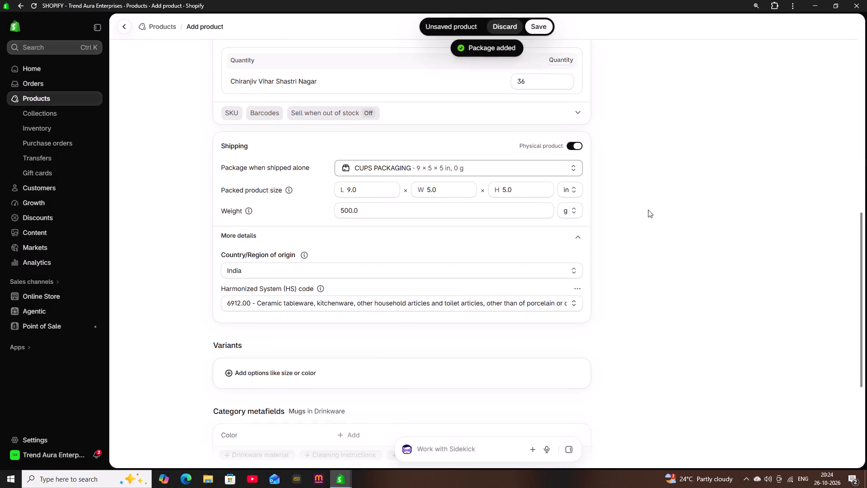
{"action": "scroll", "coordinate": [627, 234], "scroll_direction": "down", "scroll_amount": 1}
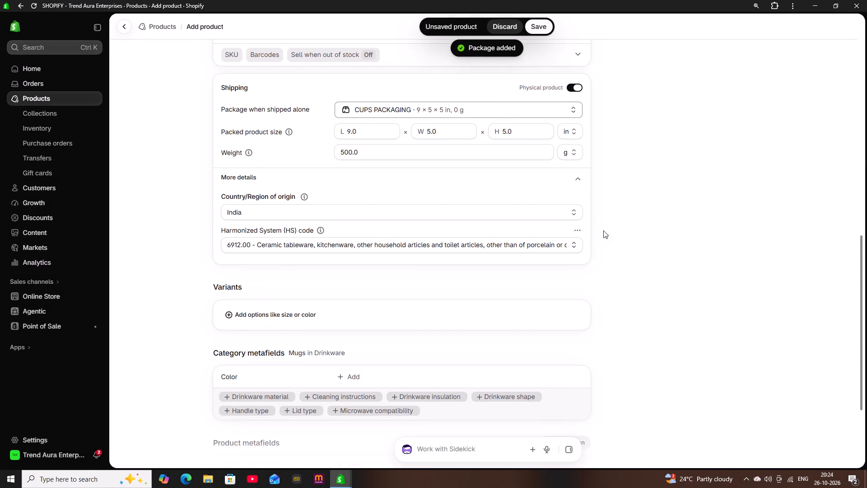
{"action": "left_click", "coordinate": [473, 107]}
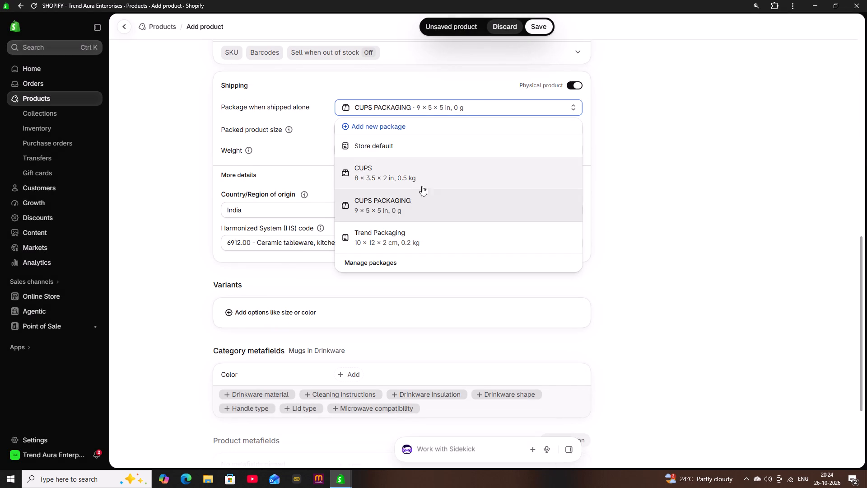
{"action": "left_click", "coordinate": [401, 200]}
{"action": "right_click", "coordinate": [401, 200]}
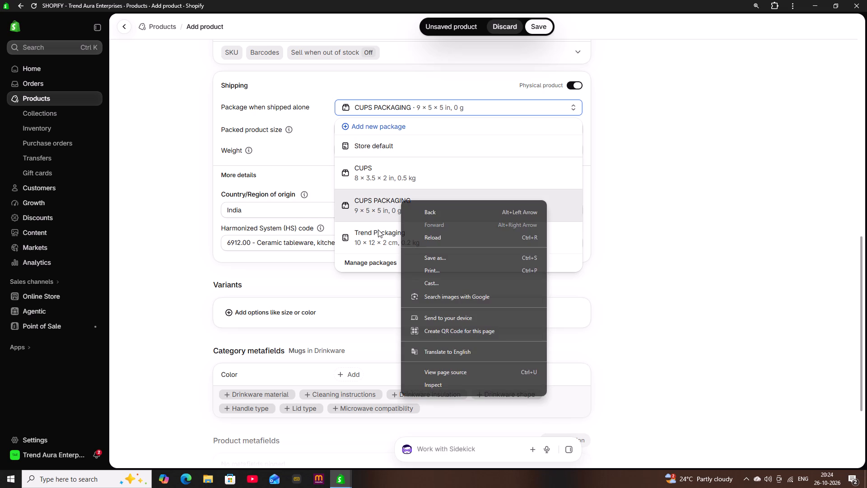
{"action": "left_click", "coordinate": [378, 230]}
Examine the store's saved packages and the Trend Packaging details, and close the extra settings windows to return to the product form.
{"action": "left_click", "coordinate": [418, 112]}
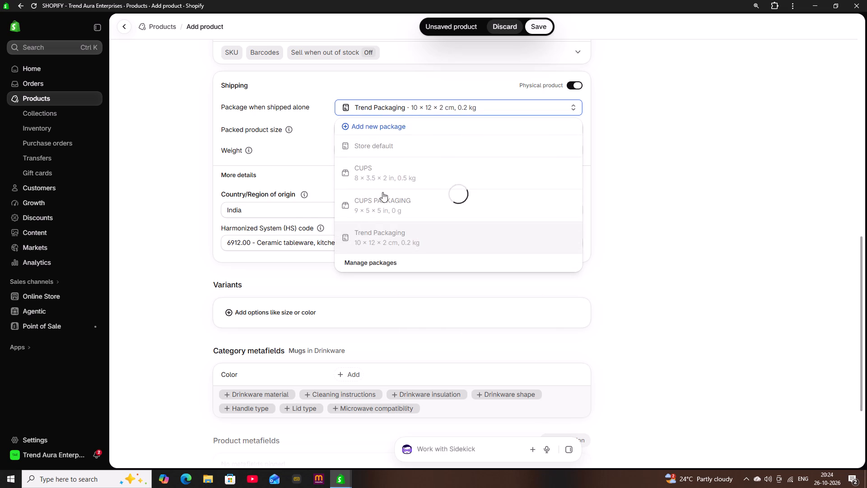
{"action": "left_click", "coordinate": [368, 259]}
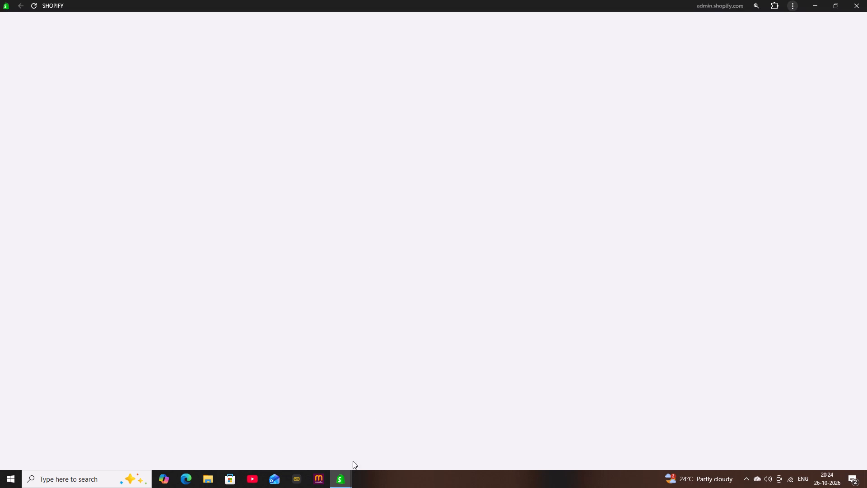
{"action": "left_click", "coordinate": [373, 410]}
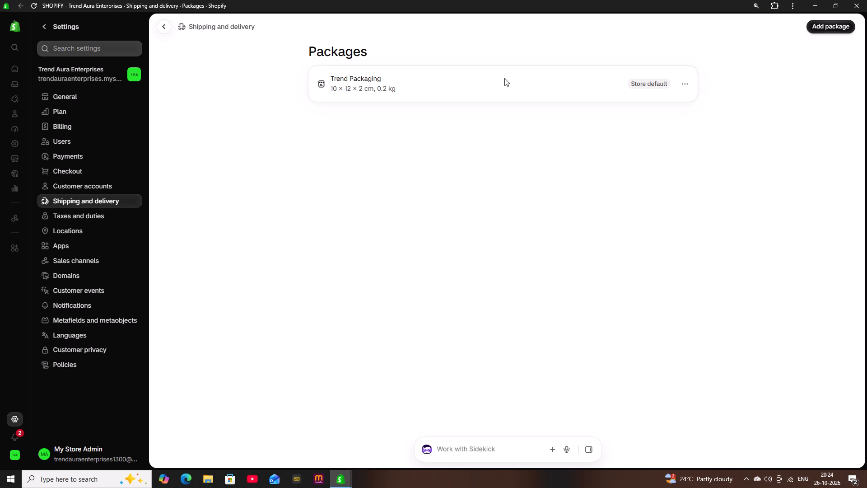
{"action": "left_click", "coordinate": [473, 90]}
{"action": "left_click", "coordinate": [675, 81]}
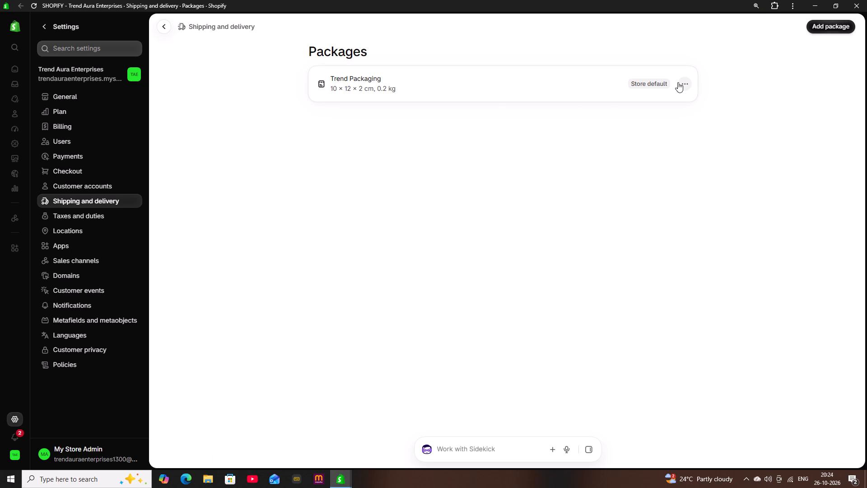
{"action": "left_click", "coordinate": [678, 82]}
{"action": "left_click", "coordinate": [676, 99]}
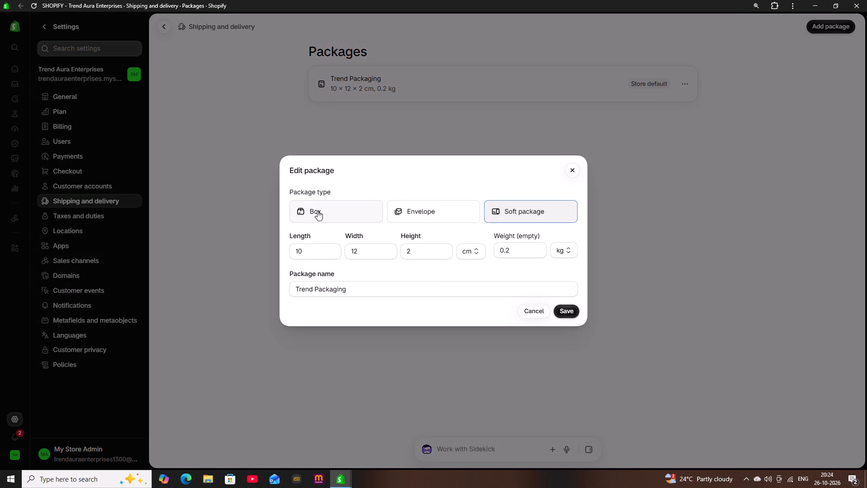
{"action": "left_click", "coordinate": [571, 173]}
{"action": "scroll", "coordinate": [548, 167], "scroll_direction": "up", "scroll_amount": 2}
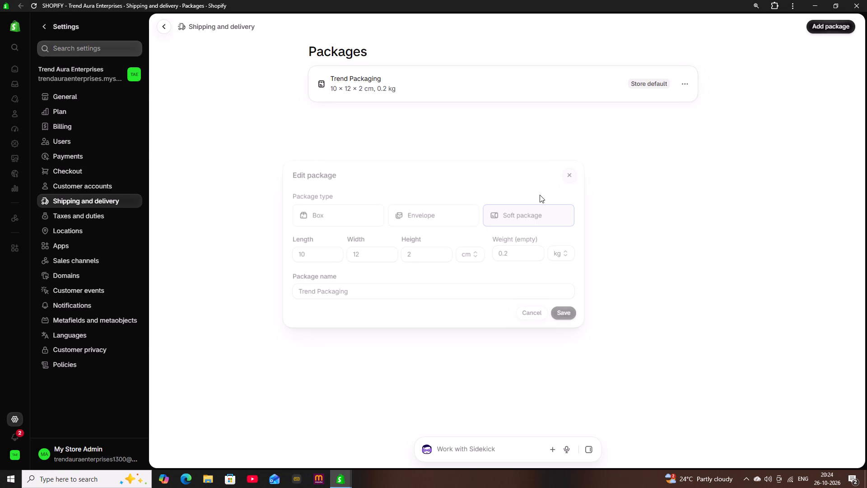
{"action": "scroll", "coordinate": [700, 111], "scroll_direction": "up", "scroll_amount": 1}
{"action": "scroll", "coordinate": [449, 127], "scroll_direction": "down", "scroll_amount": 1}
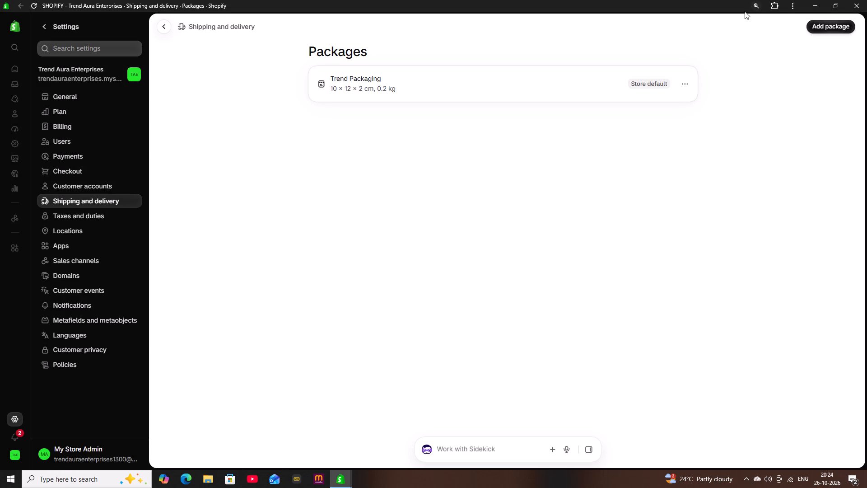
{"action": "left_click", "coordinate": [162, 25]}
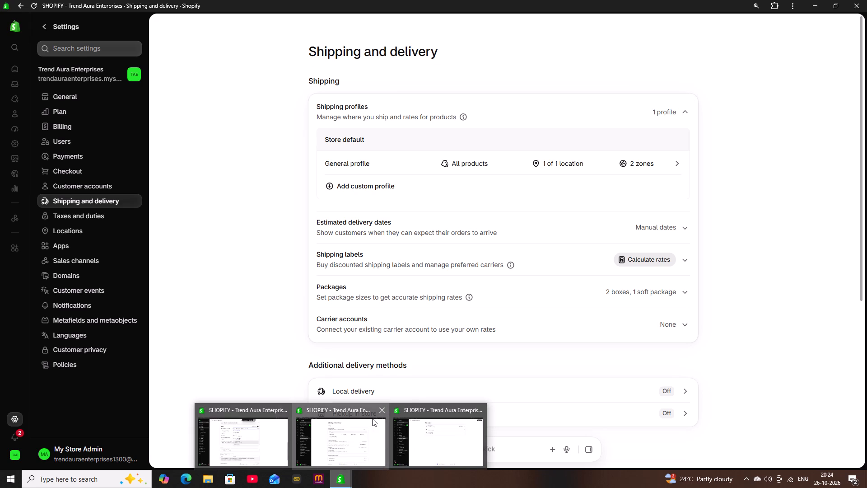
{"action": "left_click", "coordinate": [476, 407]}
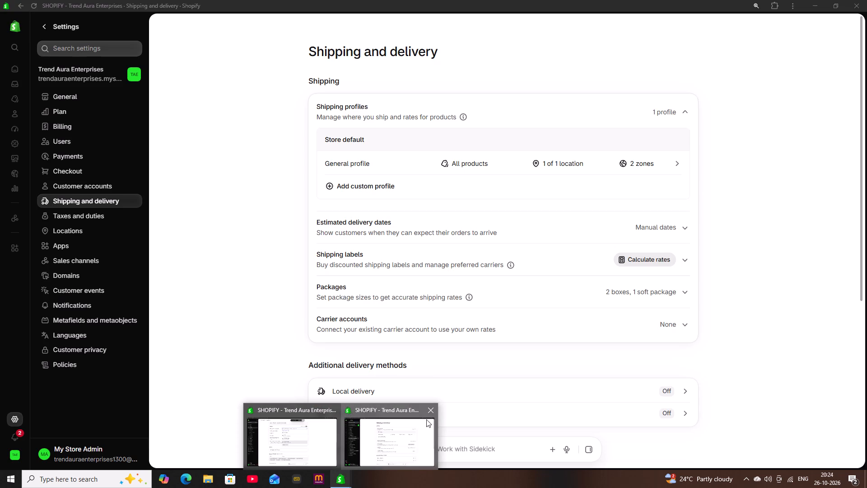
{"action": "left_click", "coordinate": [429, 411]}
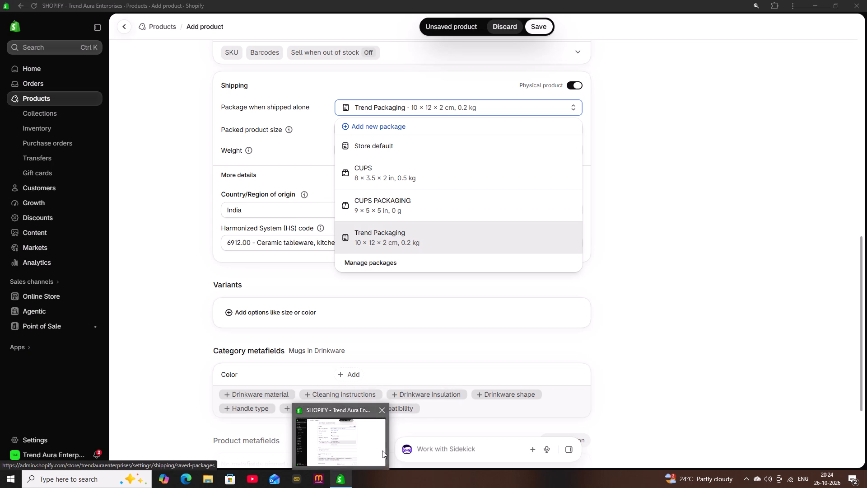
Select CUPS PACKAGING as the package used when the product is shipped alone.
{"action": "left_click", "coordinate": [382, 450]}
{"action": "left_click", "coordinate": [404, 206]}
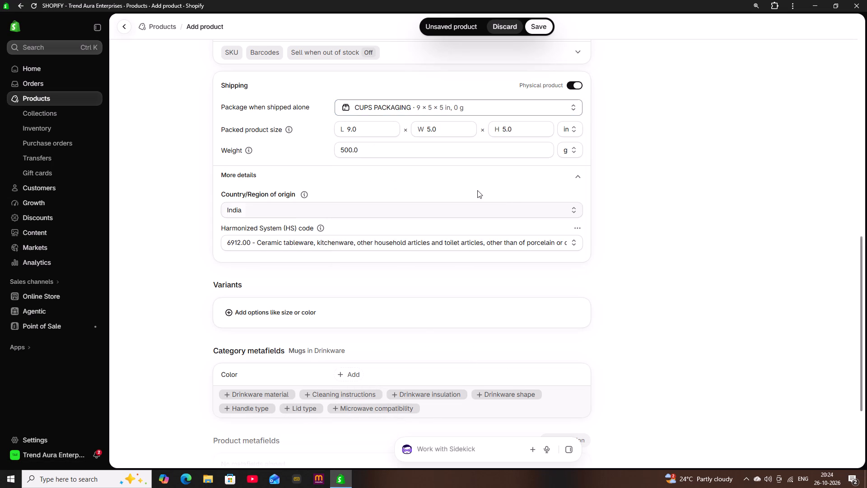
Set the product's price to ₹150.
{"action": "scroll", "coordinate": [659, 264], "scroll_direction": "down", "scroll_amount": 3}
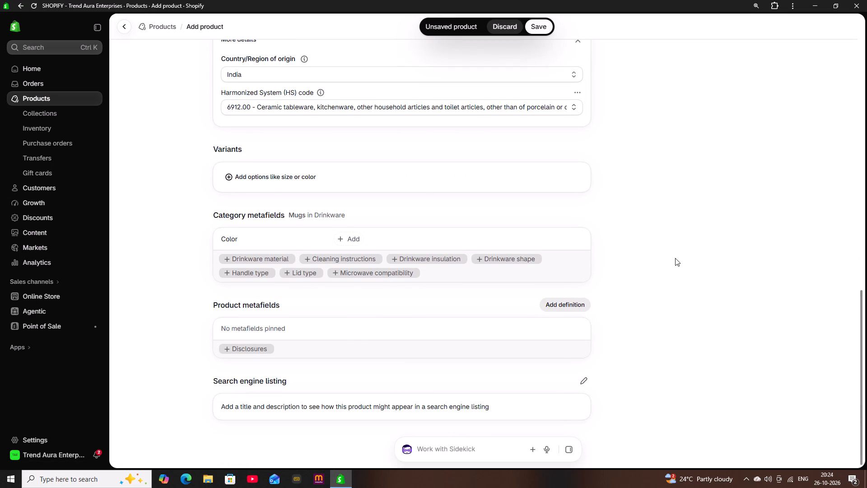
{"action": "scroll", "coordinate": [675, 258], "scroll_direction": "down", "scroll_amount": 2}
{"action": "scroll", "coordinate": [675, 259], "scroll_direction": "up", "scroll_amount": 10}
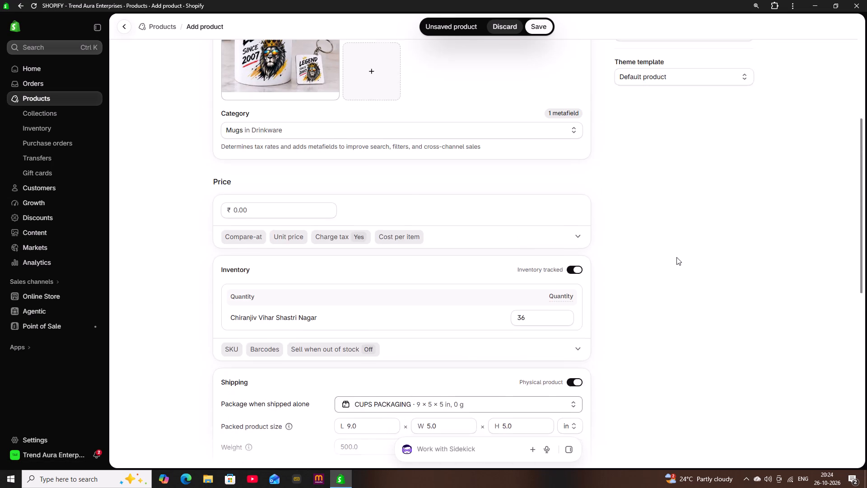
{"action": "scroll", "coordinate": [676, 257], "scroll_direction": "up", "scroll_amount": 1}
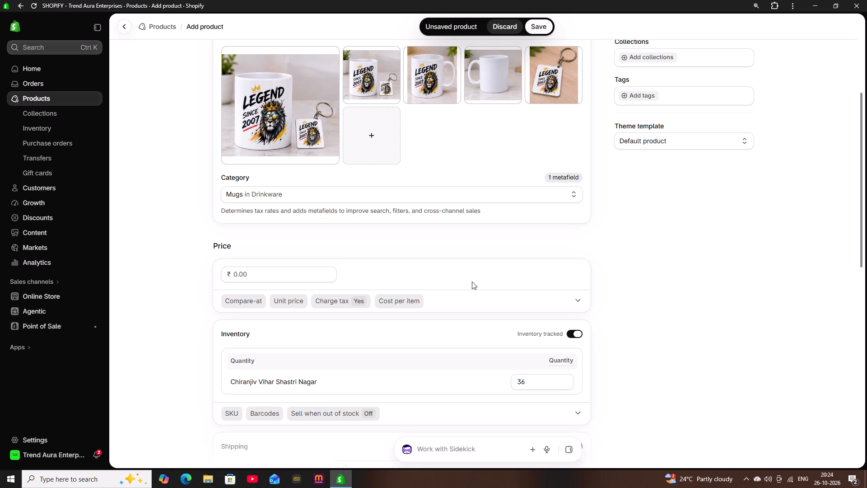
{"action": "scroll", "coordinate": [534, 284], "scroll_direction": "down", "scroll_amount": 1}
{"action": "scroll", "coordinate": [539, 280], "scroll_direction": "up", "scroll_amount": 1}
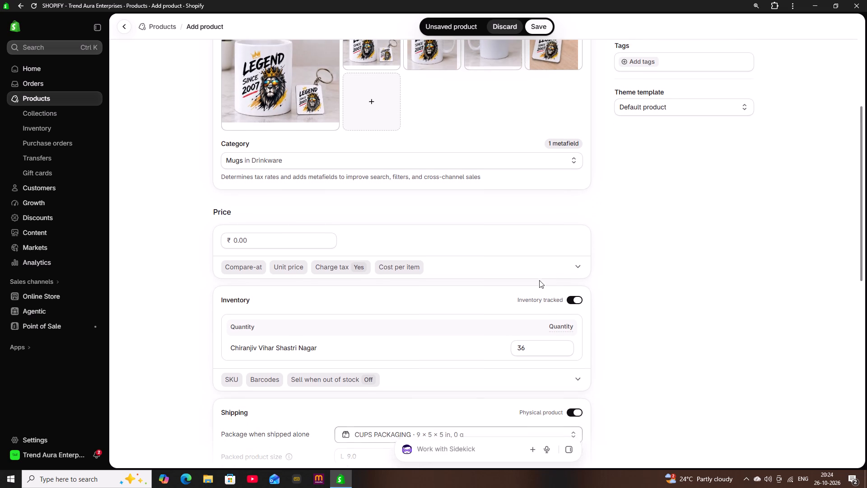
{"action": "left_click", "coordinate": [281, 275]}
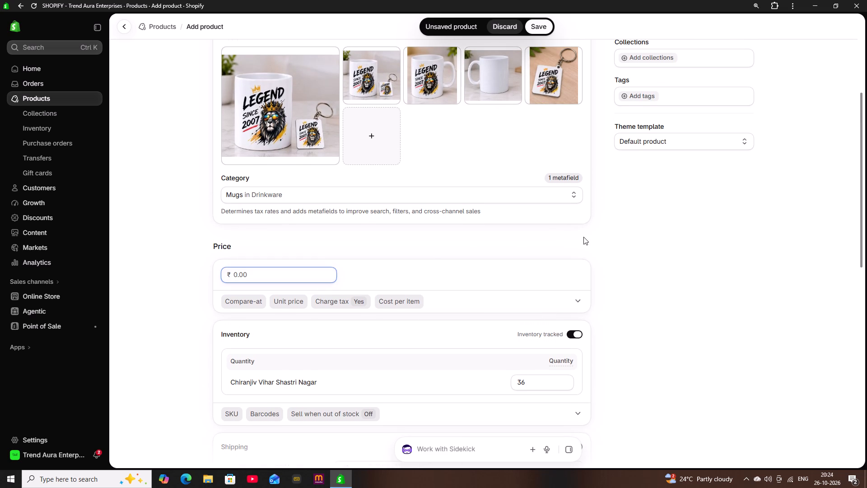
{"action": "type", "text": "150"}
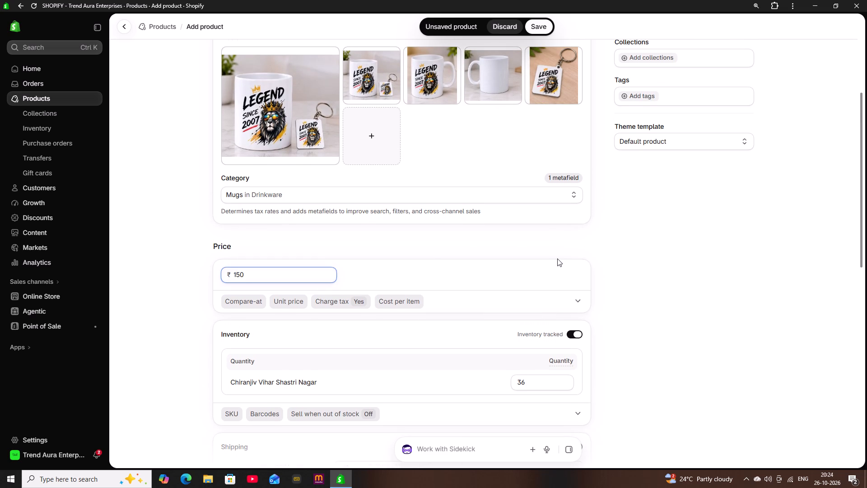
{"action": "left_click", "coordinate": [555, 258]}
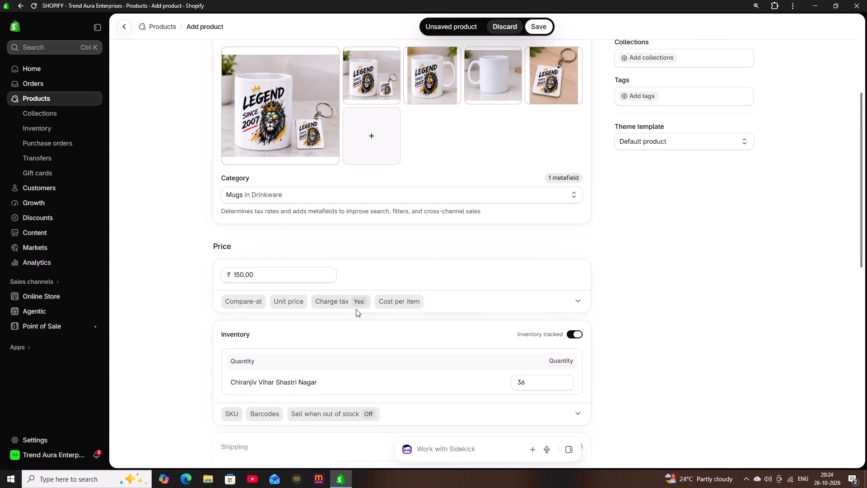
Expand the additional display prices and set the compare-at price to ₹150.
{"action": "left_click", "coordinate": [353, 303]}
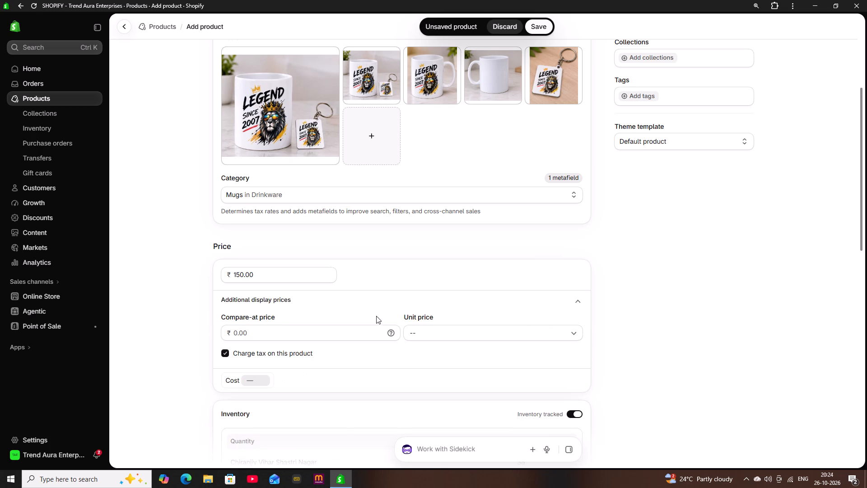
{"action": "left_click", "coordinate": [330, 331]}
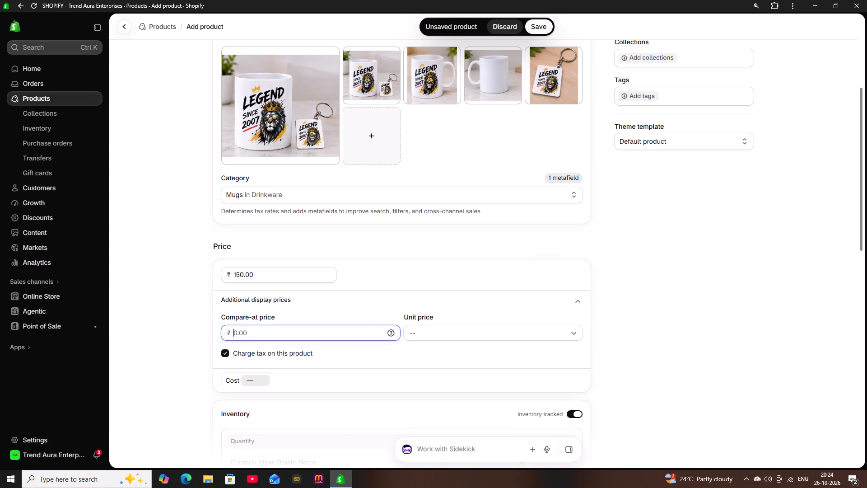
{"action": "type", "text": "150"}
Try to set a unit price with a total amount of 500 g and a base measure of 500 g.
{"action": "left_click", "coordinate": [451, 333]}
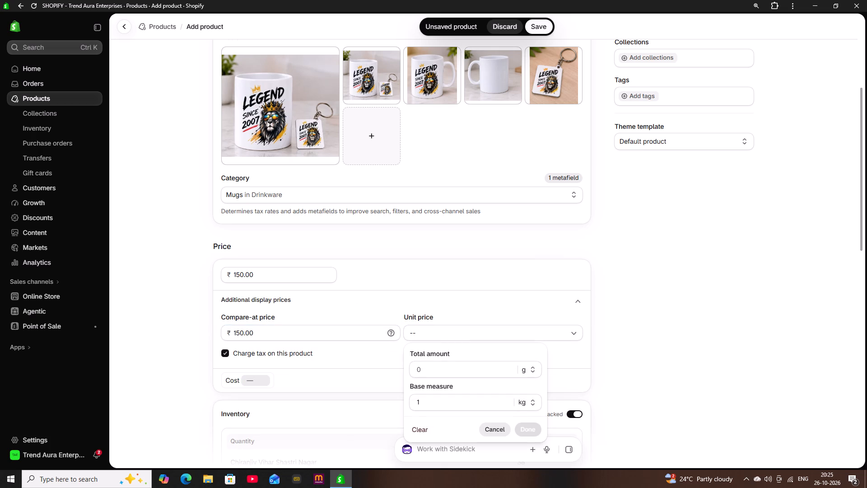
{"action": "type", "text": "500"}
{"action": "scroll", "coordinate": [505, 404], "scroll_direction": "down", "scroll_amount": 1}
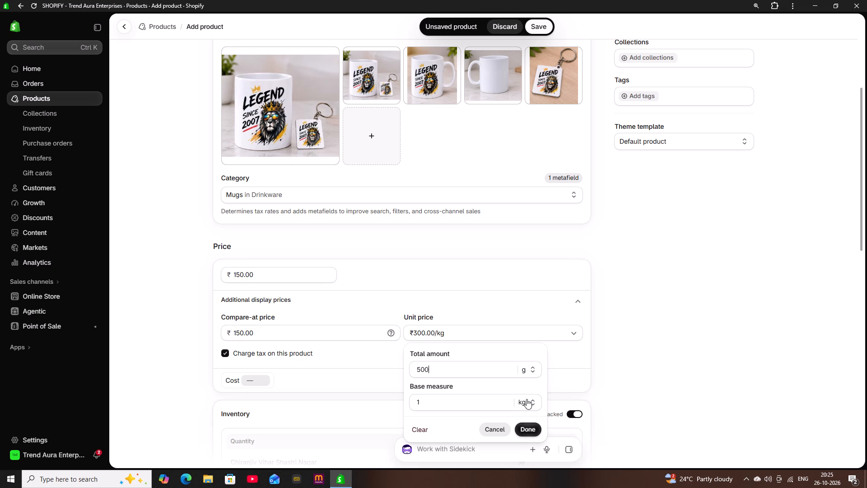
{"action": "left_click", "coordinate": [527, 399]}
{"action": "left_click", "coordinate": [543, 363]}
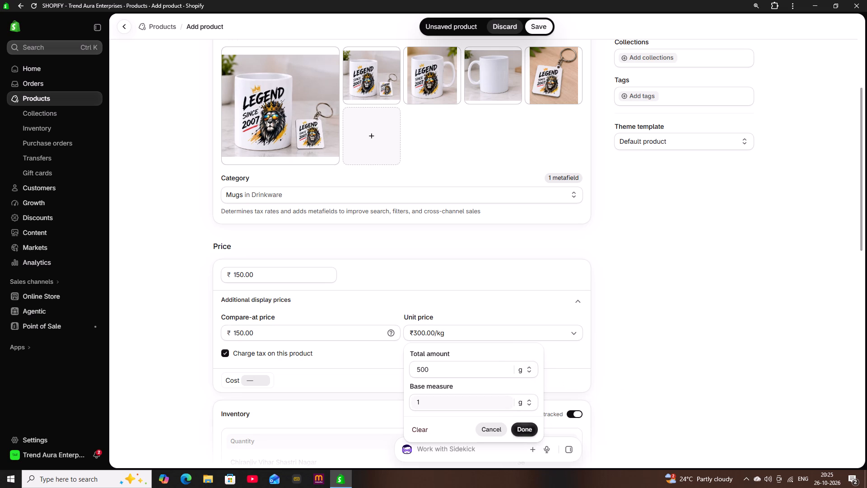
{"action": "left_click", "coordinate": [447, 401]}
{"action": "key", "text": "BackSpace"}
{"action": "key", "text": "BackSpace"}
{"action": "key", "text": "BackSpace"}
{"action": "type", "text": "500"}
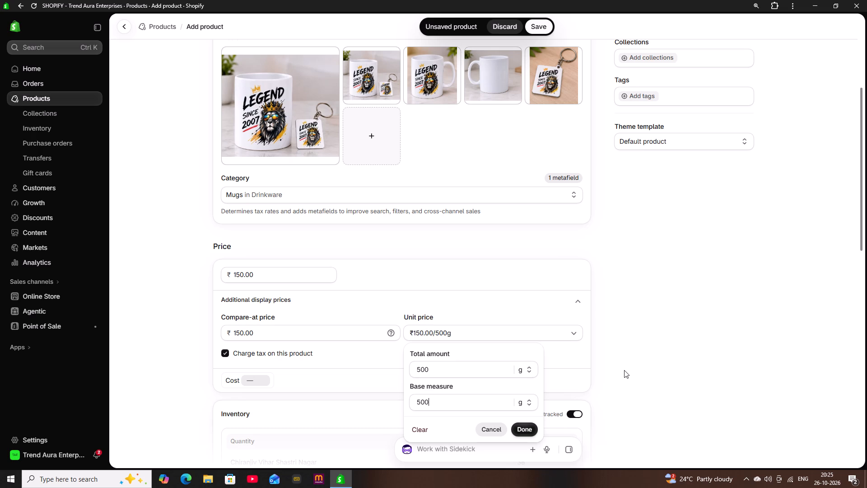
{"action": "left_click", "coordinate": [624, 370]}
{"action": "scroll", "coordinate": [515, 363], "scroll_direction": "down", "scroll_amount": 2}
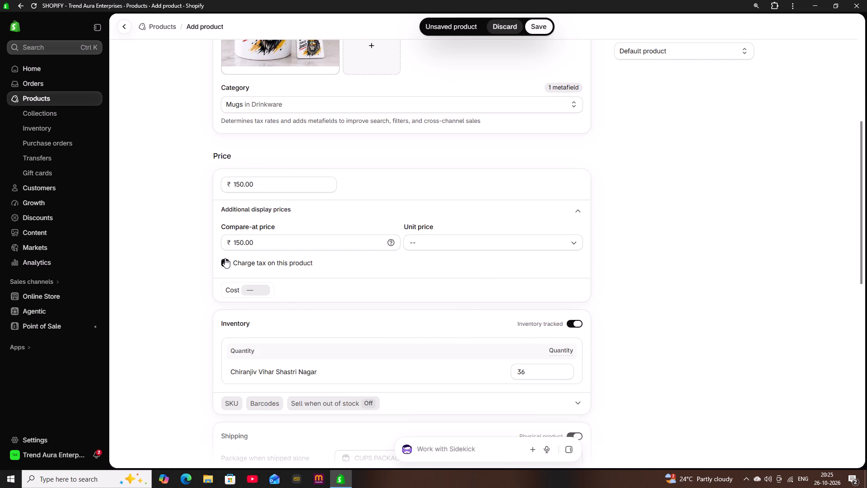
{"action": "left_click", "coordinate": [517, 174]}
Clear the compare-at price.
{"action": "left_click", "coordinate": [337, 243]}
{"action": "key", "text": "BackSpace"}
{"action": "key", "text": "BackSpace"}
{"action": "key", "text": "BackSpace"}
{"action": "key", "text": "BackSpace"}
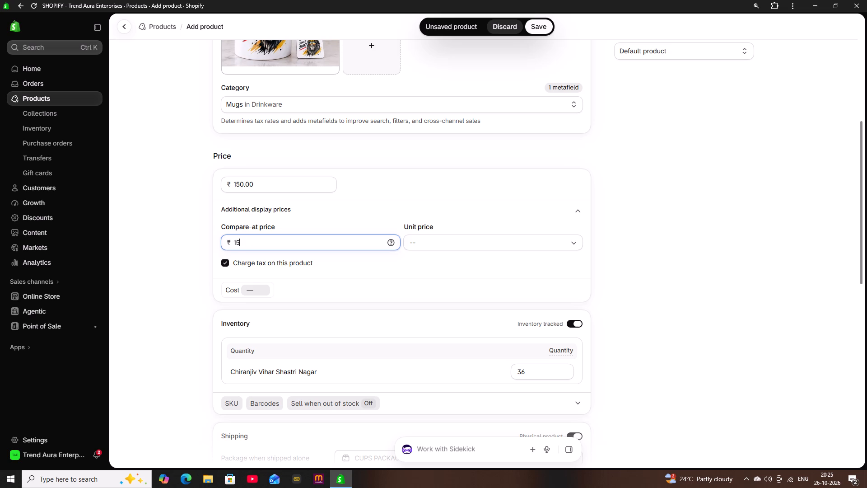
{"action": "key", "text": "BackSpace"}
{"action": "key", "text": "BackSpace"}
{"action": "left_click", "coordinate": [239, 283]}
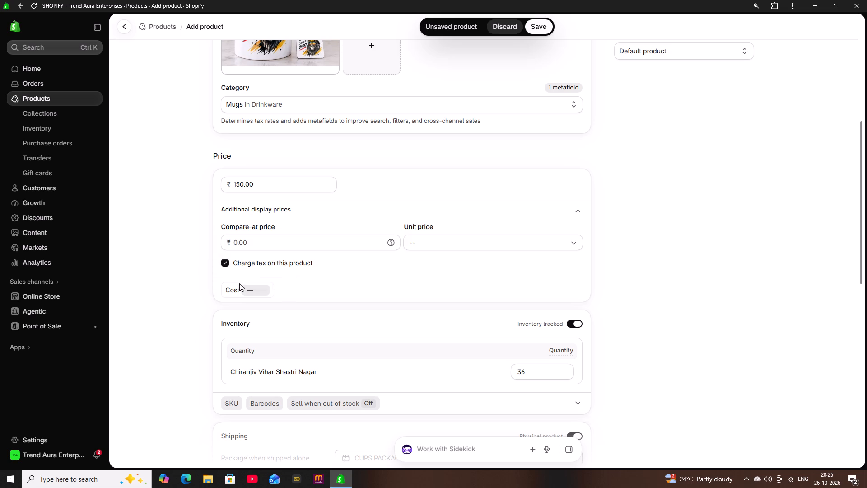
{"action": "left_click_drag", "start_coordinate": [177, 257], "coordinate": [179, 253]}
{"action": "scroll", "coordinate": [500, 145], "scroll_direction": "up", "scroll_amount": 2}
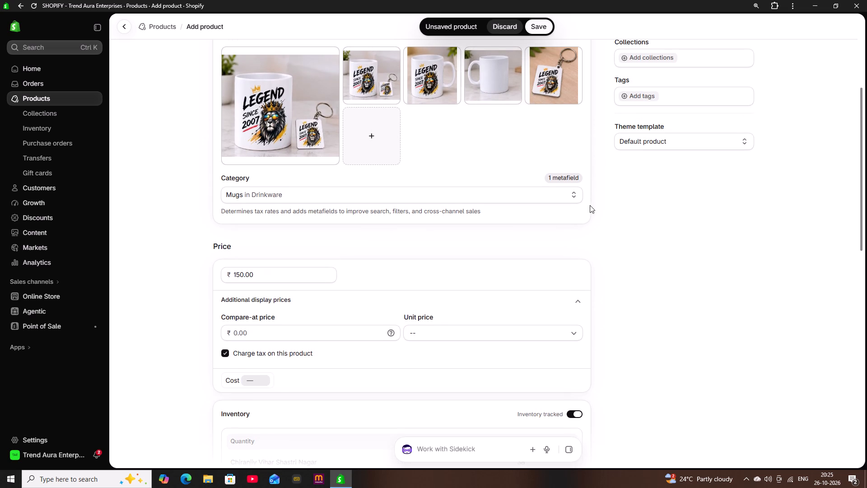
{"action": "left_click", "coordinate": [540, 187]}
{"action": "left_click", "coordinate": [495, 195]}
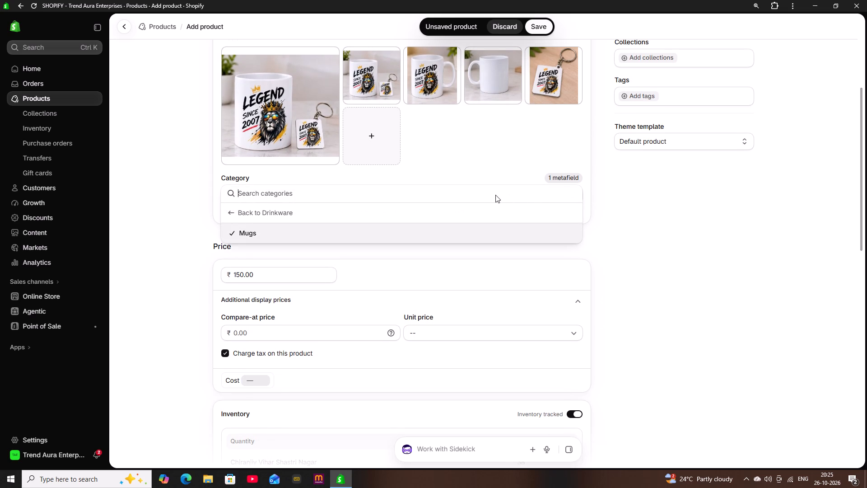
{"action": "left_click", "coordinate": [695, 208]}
Add MUGS as a new product type and assign it to the product.
{"action": "scroll", "coordinate": [695, 186], "scroll_direction": "up", "scroll_amount": 4}
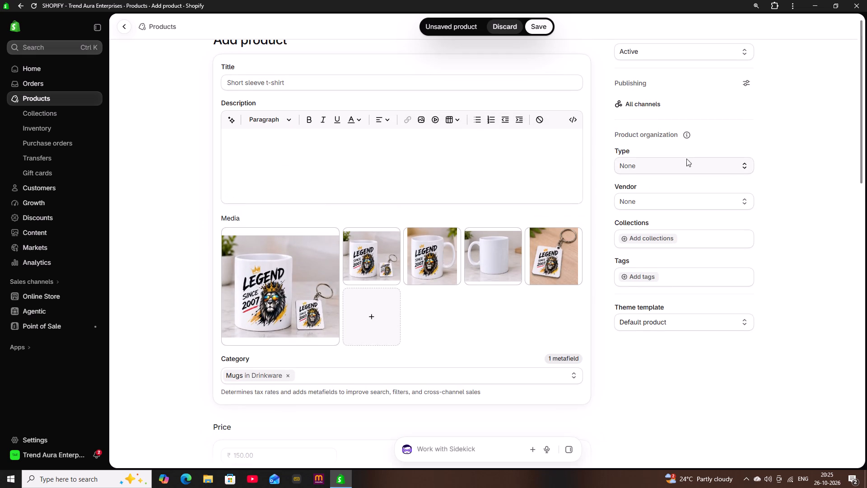
{"action": "left_click", "coordinate": [662, 173]}
{"action": "left_click", "coordinate": [651, 164]}
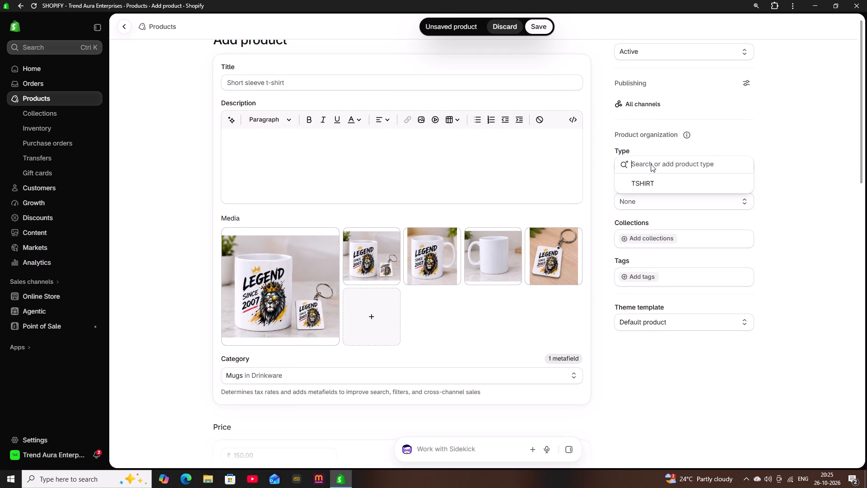
{"action": "type", "text": "MUG"}
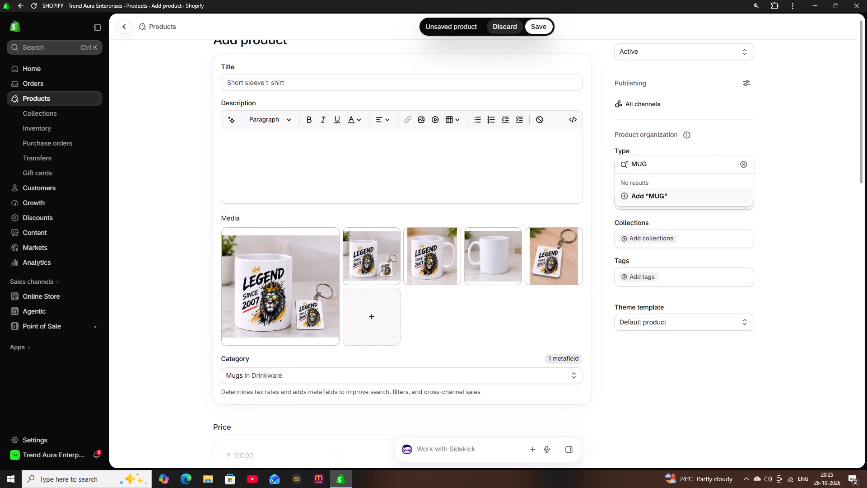
{"action": "key", "text": "s"}
{"action": "left_click", "coordinate": [644, 199]}
Set the product's vendor to Trend Aura Enerprises.
{"action": "left_click", "coordinate": [661, 206]}
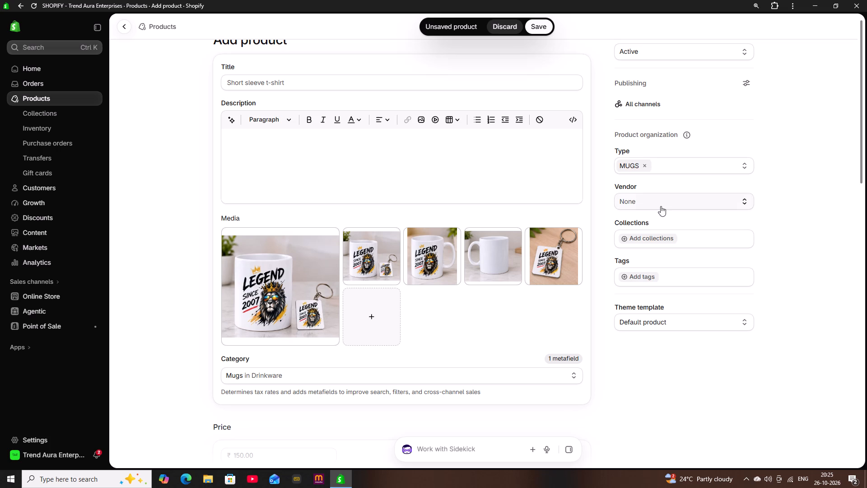
{"action": "left_click", "coordinate": [662, 222]}
{"action": "scroll", "coordinate": [722, 225], "scroll_direction": "up", "scroll_amount": 2}
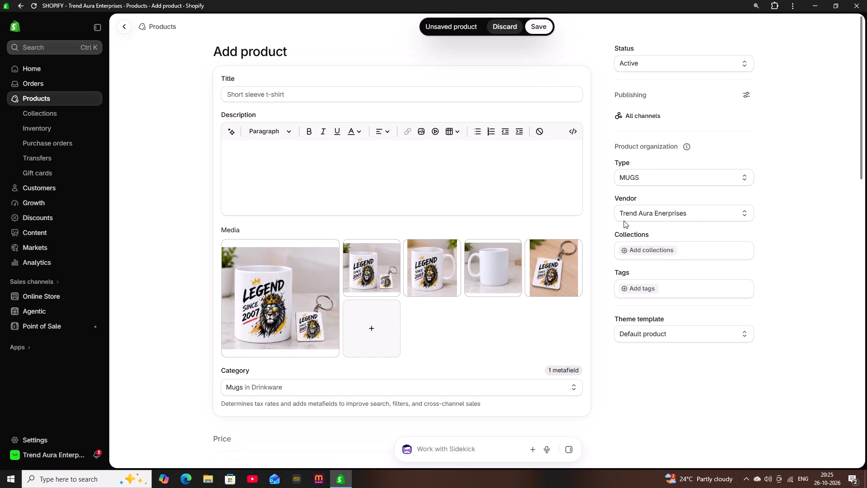
{"action": "scroll", "coordinate": [475, 221], "scroll_direction": "down", "scroll_amount": 1}
{"action": "scroll", "coordinate": [475, 222], "scroll_direction": "up", "scroll_amount": 1}
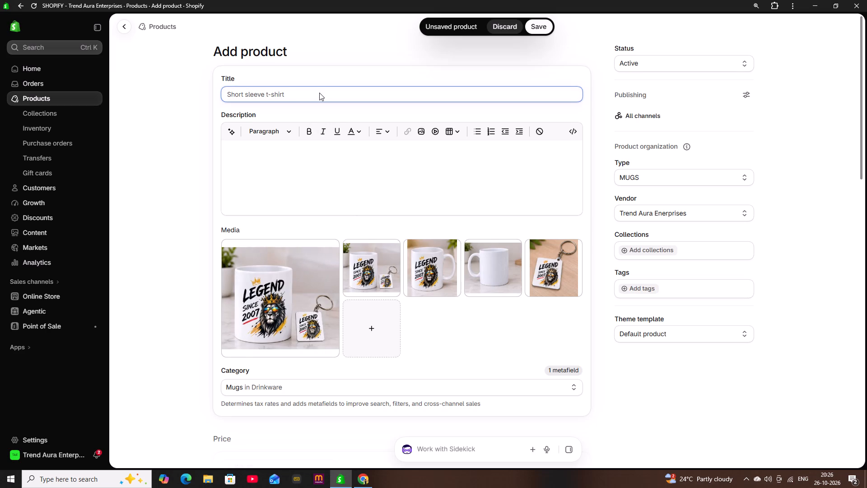
{"action": "key", "text": "ctrl+v"}
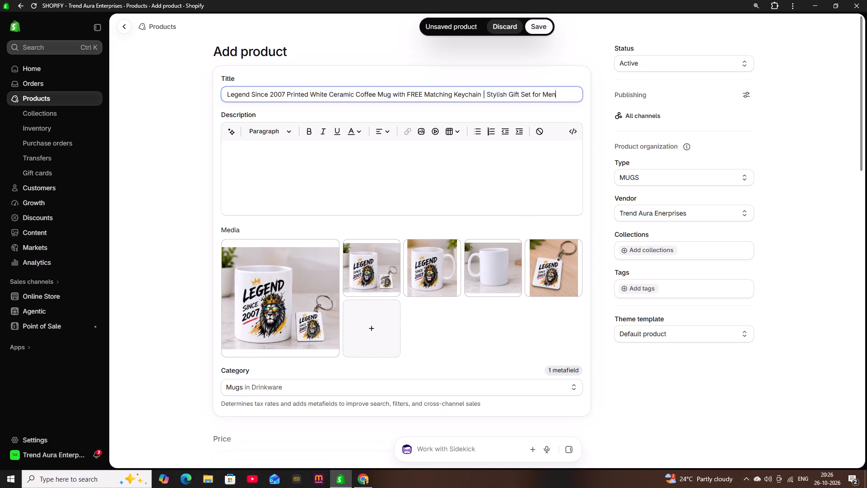
Shorten the end of the product title so that it closes with "Stylish Gift SET", without "for Men".
{"action": "left_click", "coordinate": [572, 92]}
{"action": "key", "text": "BackSpace"}
{"action": "key", "text": "BackSpace"}
{"action": "key", "text": "BackSpace"}
{"action": "key", "text": "BackSpace"}
{"action": "key", "text": "BackSpace"}
{"action": "key", "text": "BackSpace"}
{"action": "key", "text": "BackSpace"}
{"action": "key", "text": "BackSpace"}
{"action": "key", "text": "BackSpace"}
{"action": "key", "text": "BackSpace"}
{"action": "type", "text": "ET"}
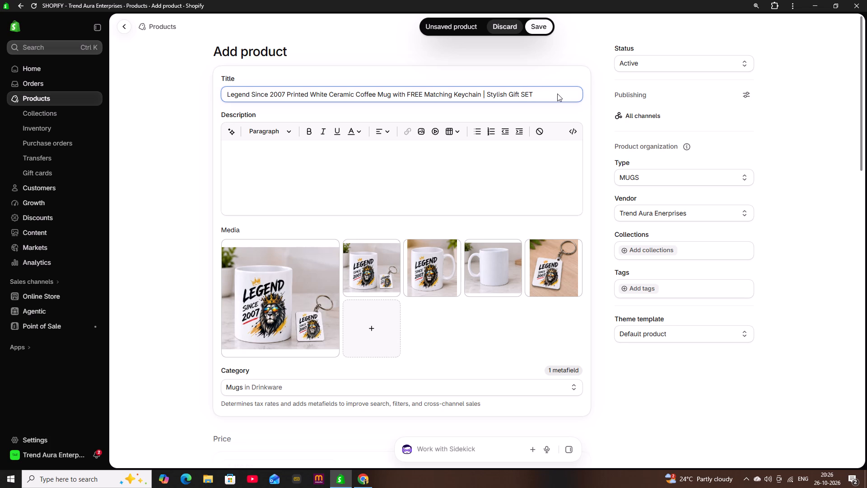
Copy the product description generated by ChatGPT and paste it into the Shopify product's description.
{"action": "left_click", "coordinate": [367, 481]}
{"action": "scroll", "coordinate": [621, 314], "scroll_direction": "down", "scroll_amount": 1}
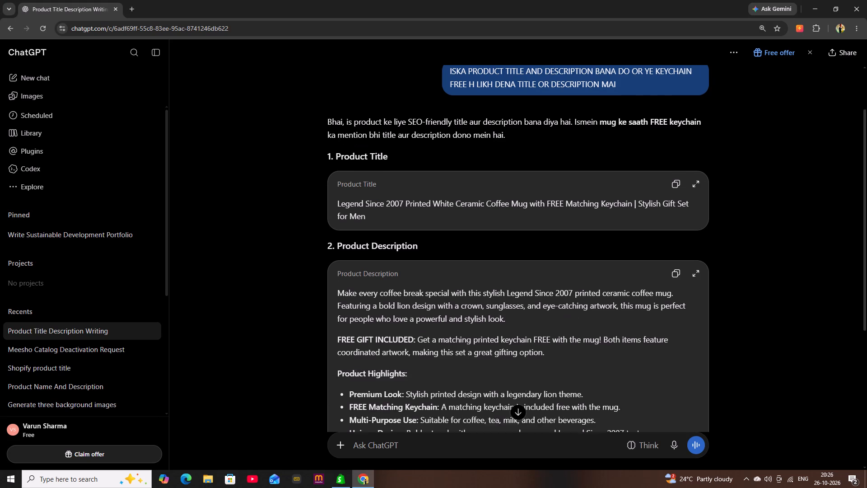
{"action": "left_click", "coordinate": [677, 253]}
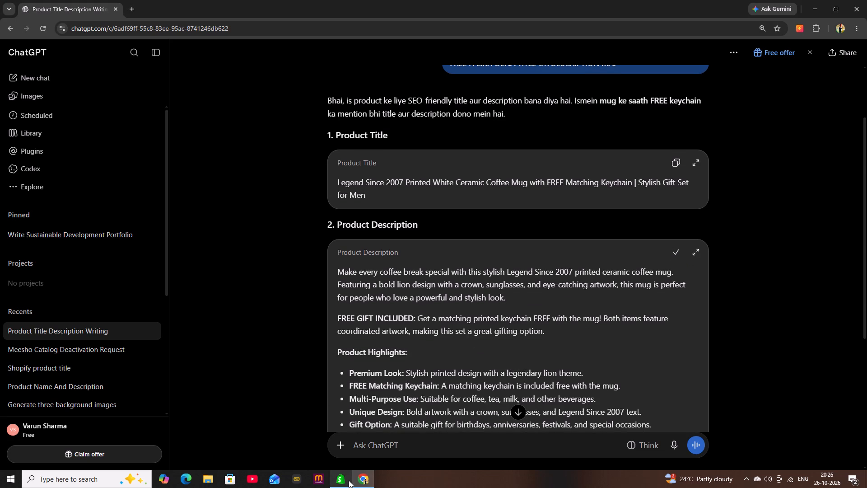
{"action": "left_click", "coordinate": [349, 480]}
{"action": "left_click", "coordinate": [343, 158]}
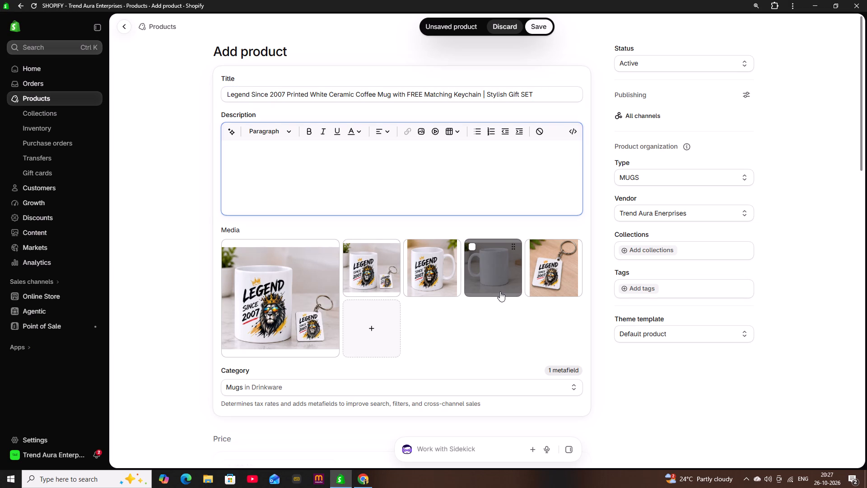
{"action": "key", "text": "ctrl+v"}
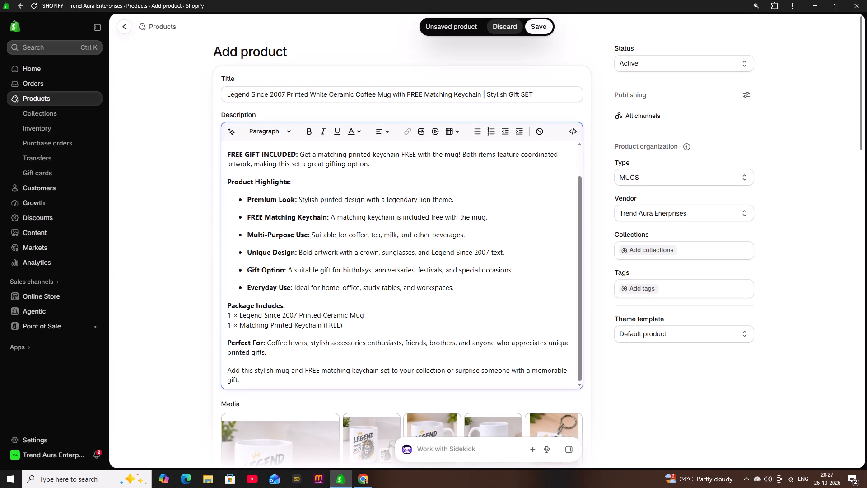
Review the whole product form, checking media, price, inventory, shipping, metafields and the search engine listing.
{"action": "scroll", "coordinate": [337, 203], "scroll_direction": "down", "scroll_amount": 2}
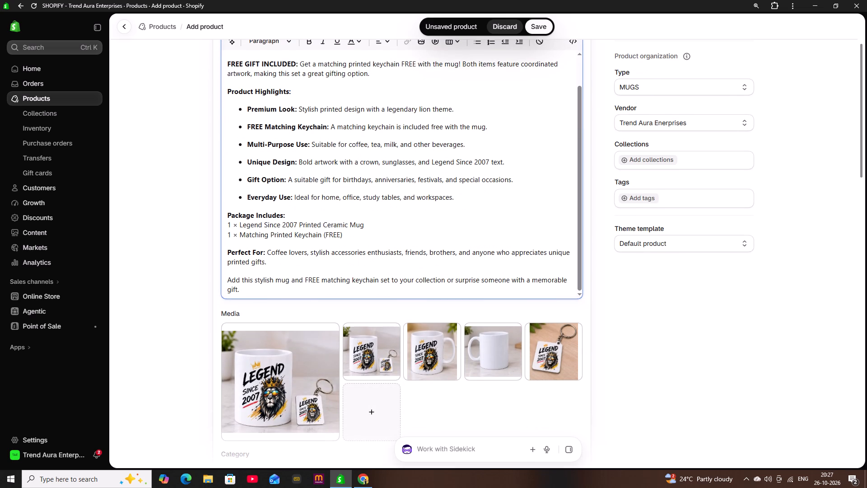
{"action": "scroll", "coordinate": [340, 247], "scroll_direction": "down", "scroll_amount": 1}
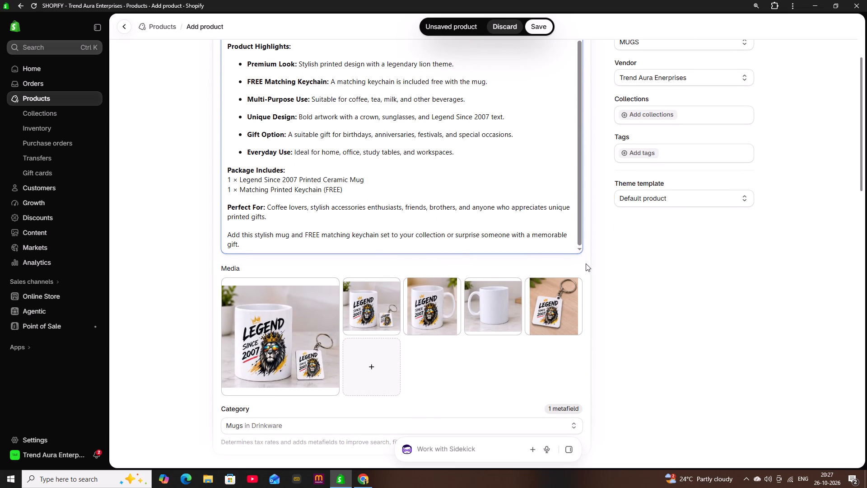
{"action": "scroll", "coordinate": [586, 263], "scroll_direction": "down", "scroll_amount": 3}
{"action": "scroll", "coordinate": [630, 260], "scroll_direction": "down", "scroll_amount": 2}
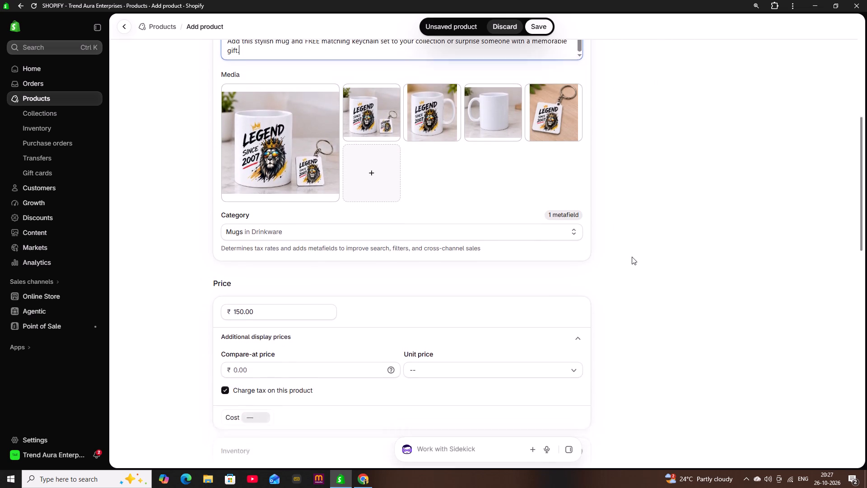
{"action": "scroll", "coordinate": [632, 256], "scroll_direction": "down", "scroll_amount": 6}
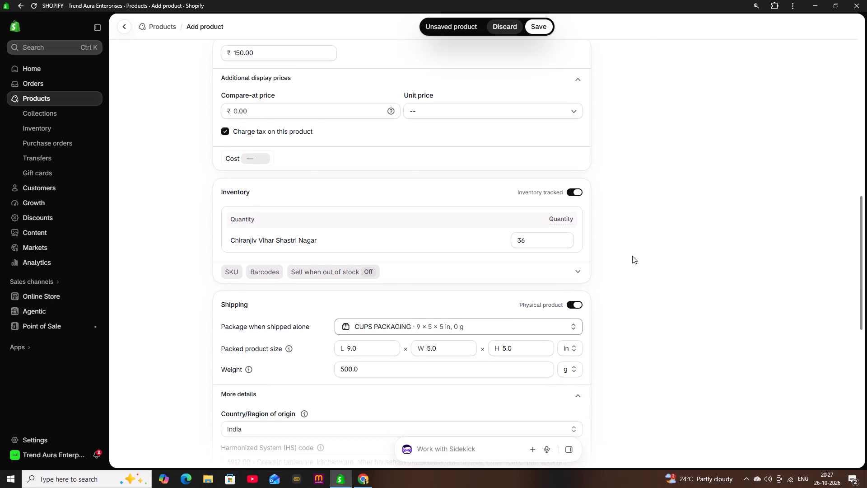
{"action": "scroll", "coordinate": [632, 256], "scroll_direction": "down", "scroll_amount": 7}
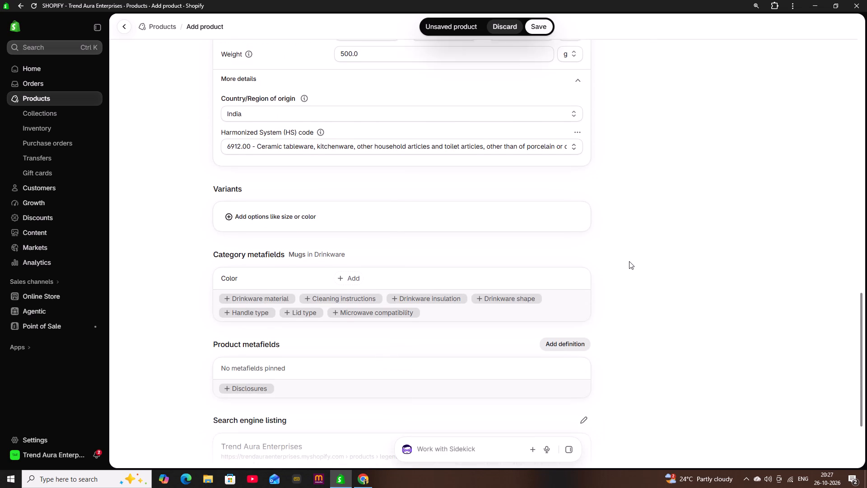
{"action": "scroll", "coordinate": [629, 261], "scroll_direction": "down", "scroll_amount": 2}
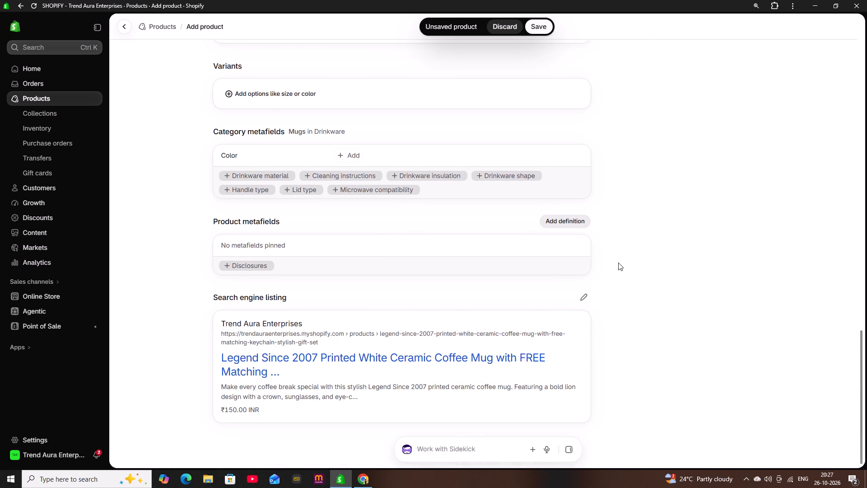
{"action": "scroll", "coordinate": [619, 258], "scroll_direction": "up", "scroll_amount": 5}
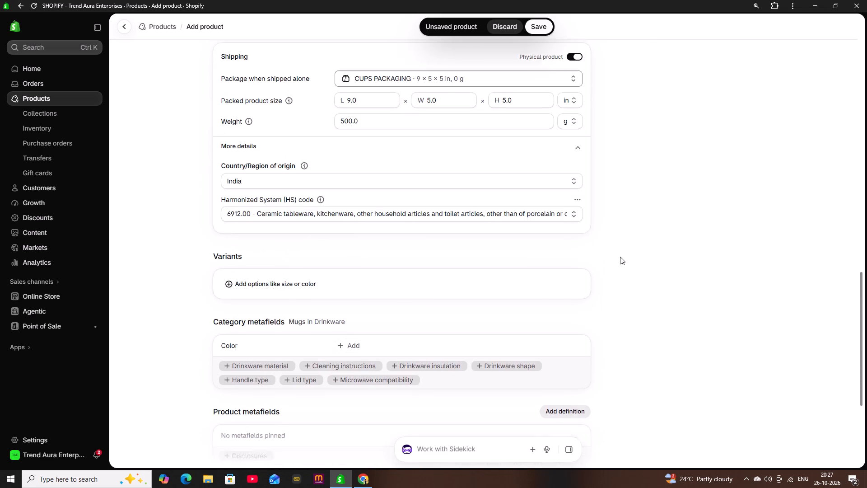
{"action": "scroll", "coordinate": [620, 257], "scroll_direction": "up", "scroll_amount": 12}
{"action": "scroll", "coordinate": [612, 197], "scroll_direction": "up", "scroll_amount": 5}
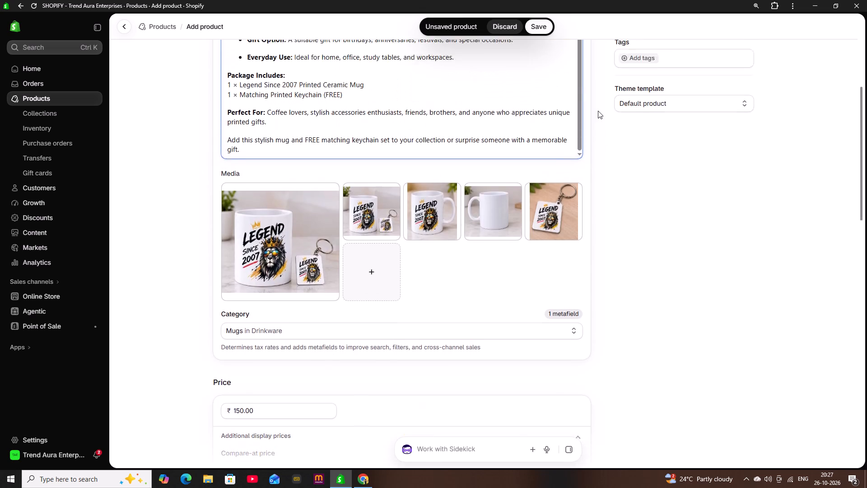
{"action": "scroll", "coordinate": [597, 106], "scroll_direction": "up", "scroll_amount": 2}
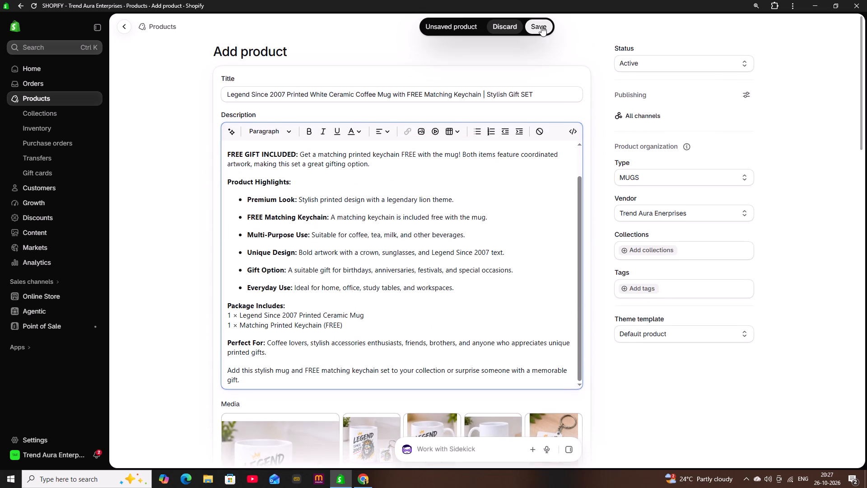
Save the new mug and keychain product and open the store's product list.
{"action": "left_click", "coordinate": [541, 26]}
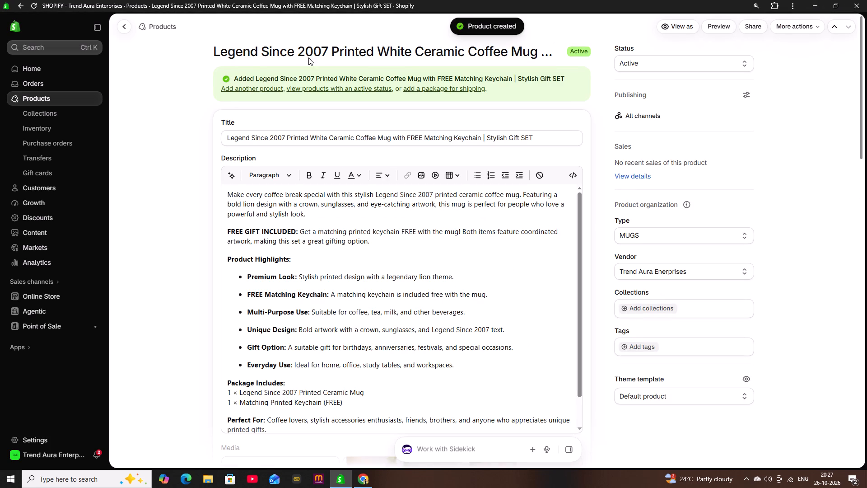
{"action": "left_click", "coordinate": [45, 96]}
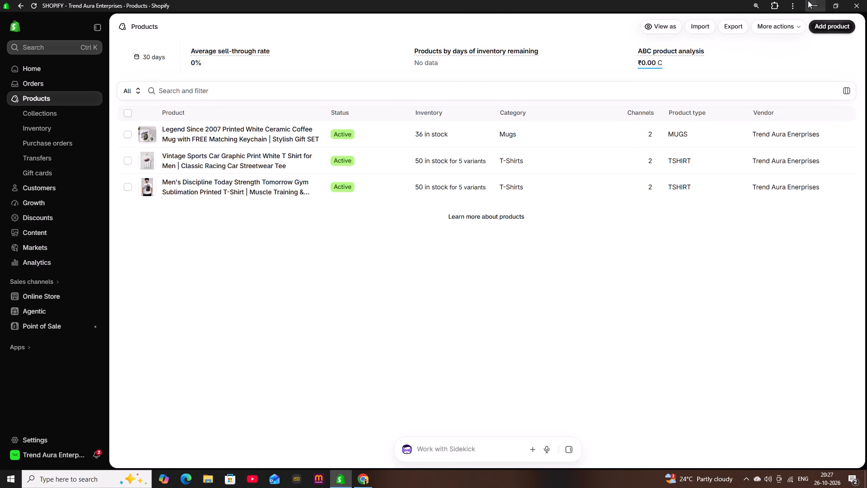
Minimize the Shopify and Google Chrome windows to show the desktop.
{"action": "left_click", "coordinate": [808, 0]}
{"action": "left_click", "coordinate": [824, 4]}
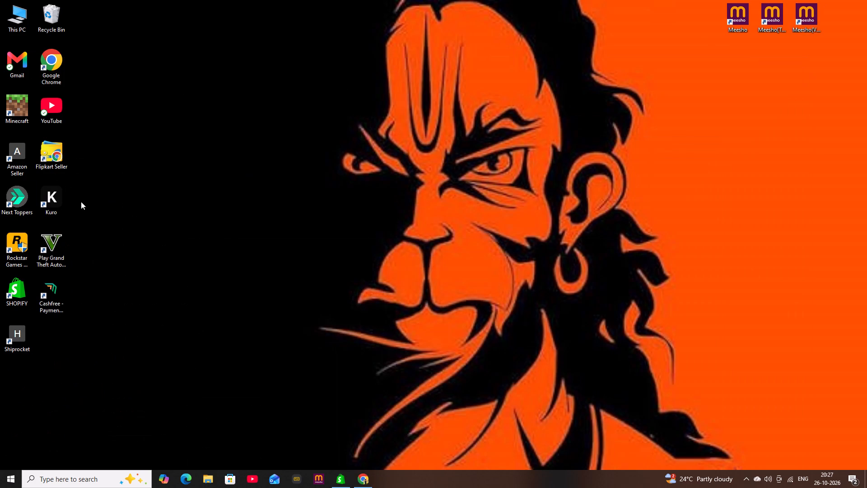